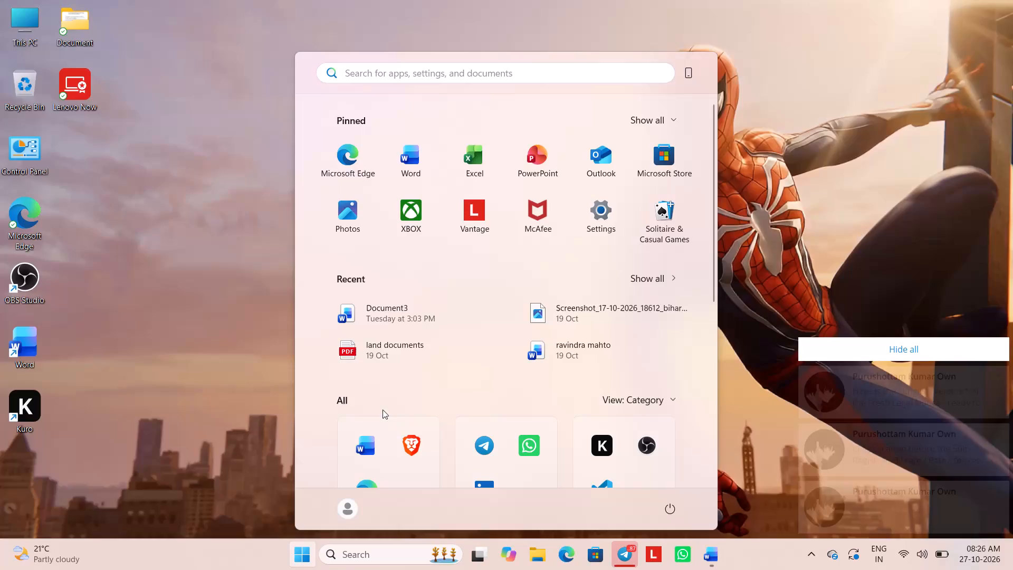
In Word, search the files for "cwjc", open upendra-1_250806_054550 to check its heading, and close it.
{"action": "left_click", "coordinate": [349, 447]}
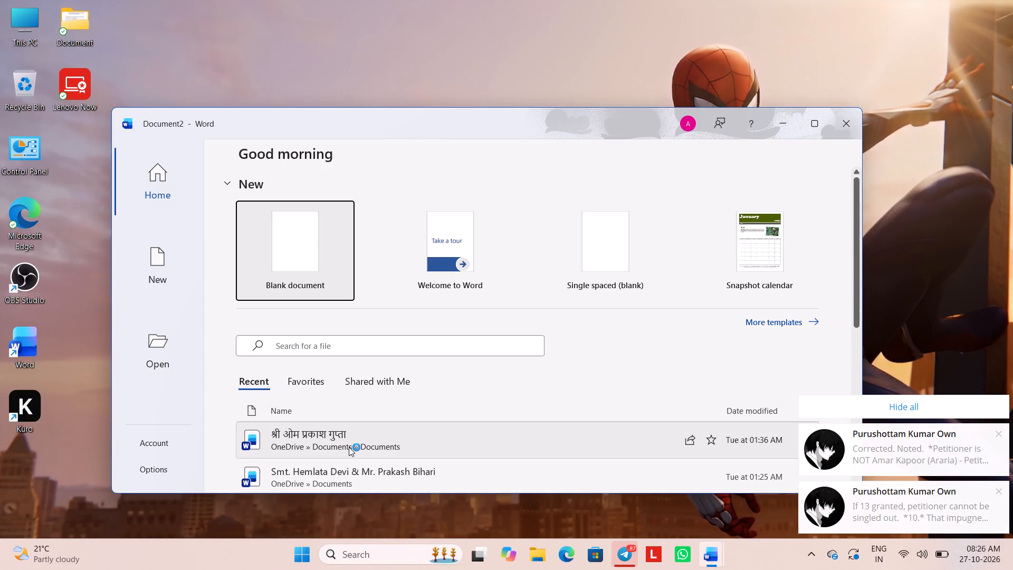
{"action": "left_click", "coordinate": [814, 135]}
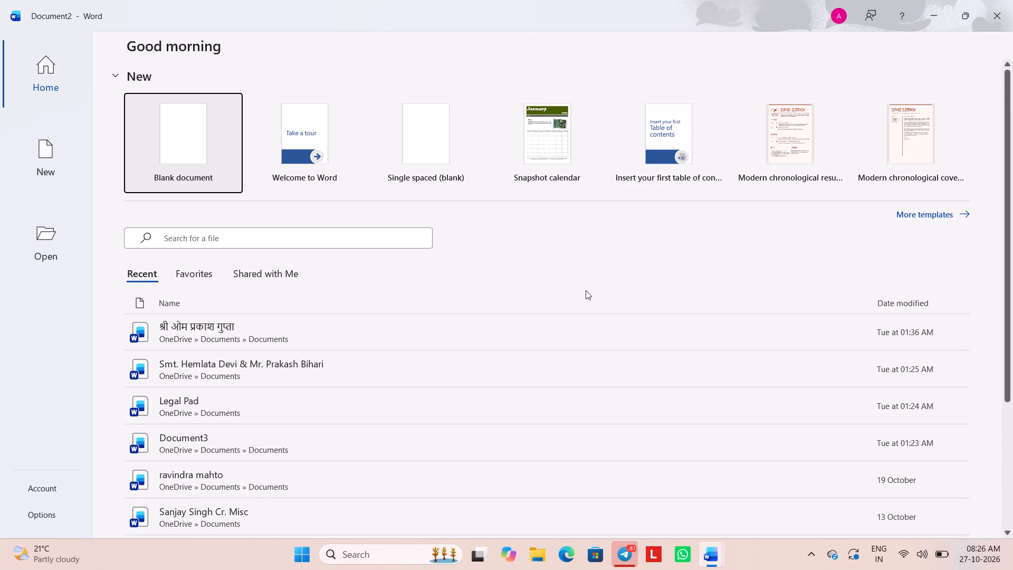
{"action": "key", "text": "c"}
{"action": "left_click", "coordinate": [402, 235]}
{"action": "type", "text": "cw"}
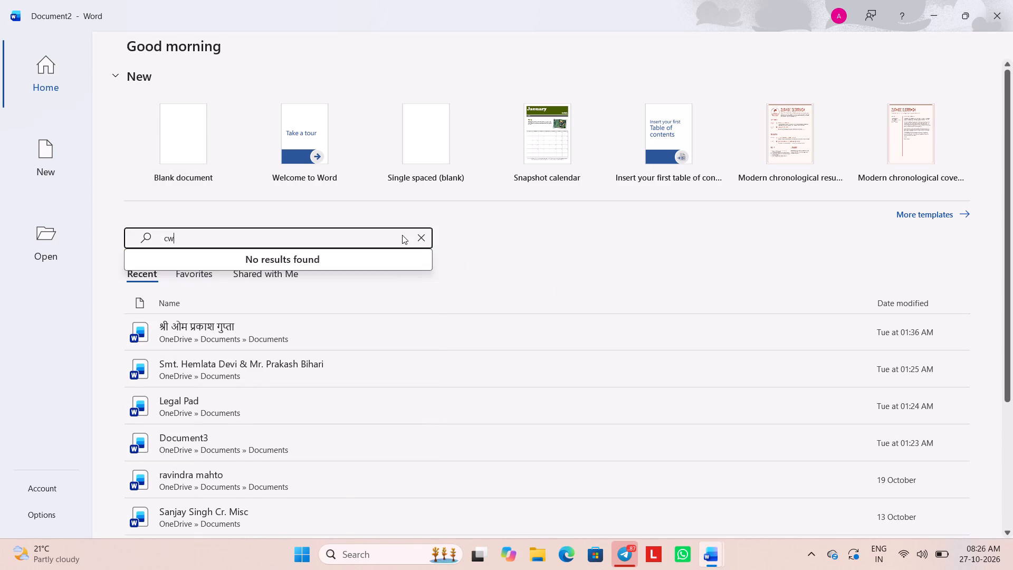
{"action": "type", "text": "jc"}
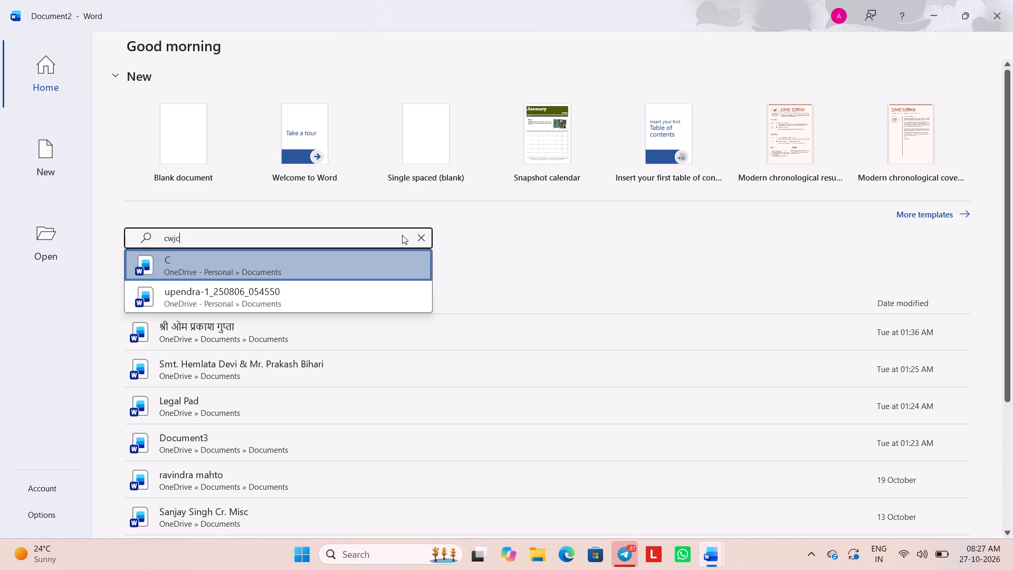
{"action": "left_click", "coordinate": [355, 292]}
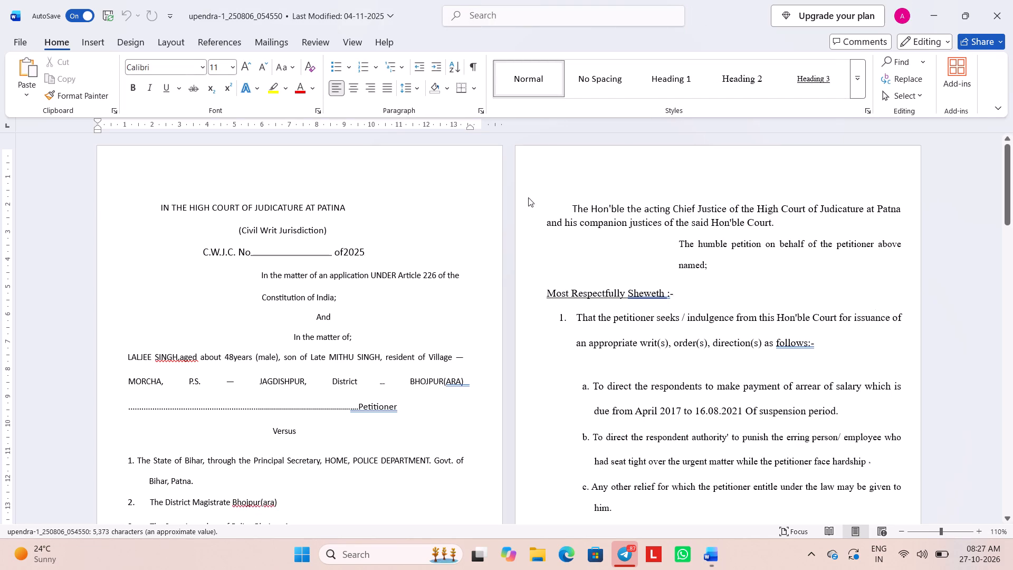
{"action": "left_click", "coordinate": [1012, 0]}
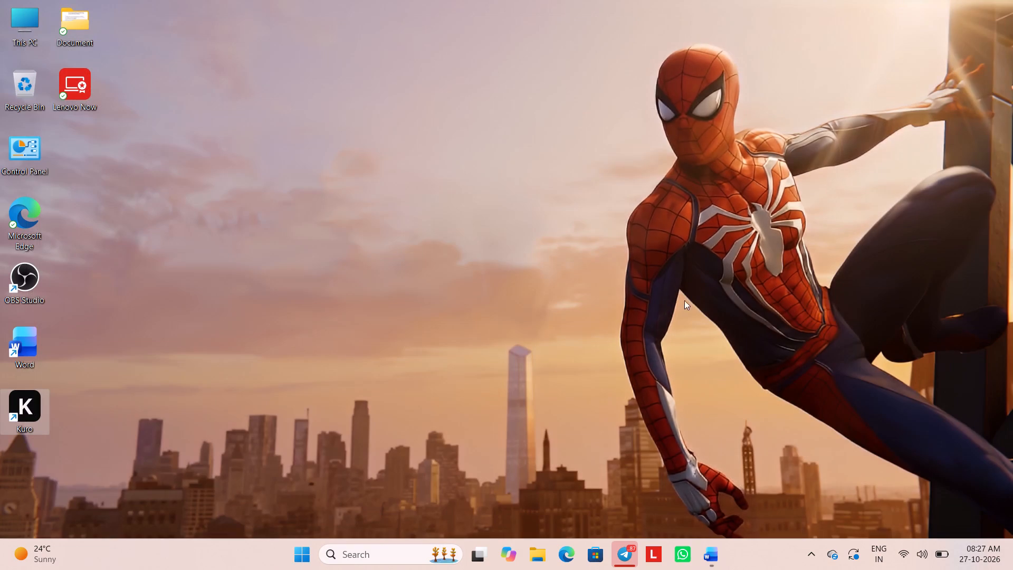
Start Word again, search the files for "up", and open the earlier writ petition whose file name ends in 60.
{"action": "left_click", "coordinate": [301, 567]}
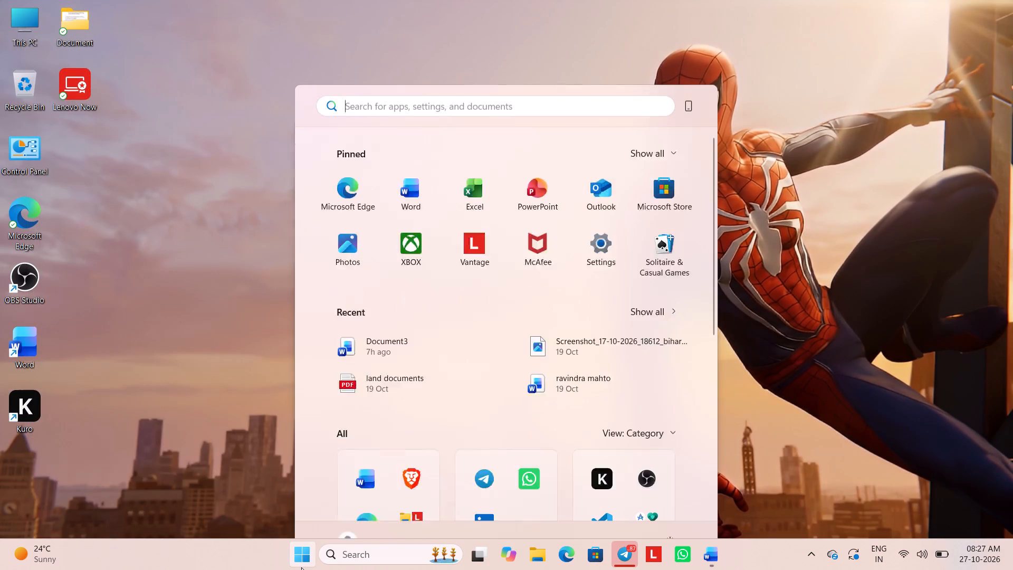
{"action": "left_click", "coordinate": [369, 438]}
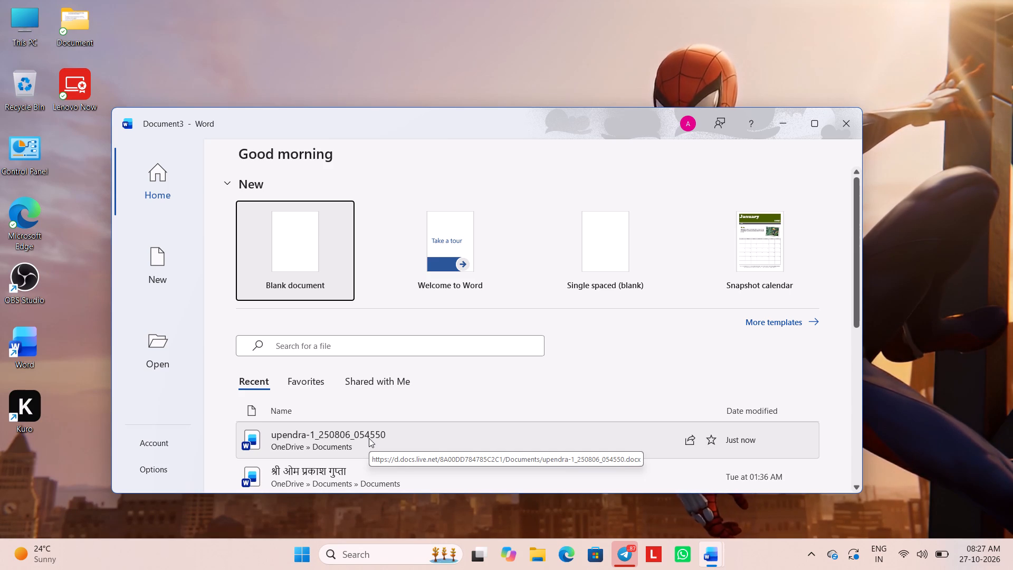
{"action": "left_click", "coordinate": [320, 346]}
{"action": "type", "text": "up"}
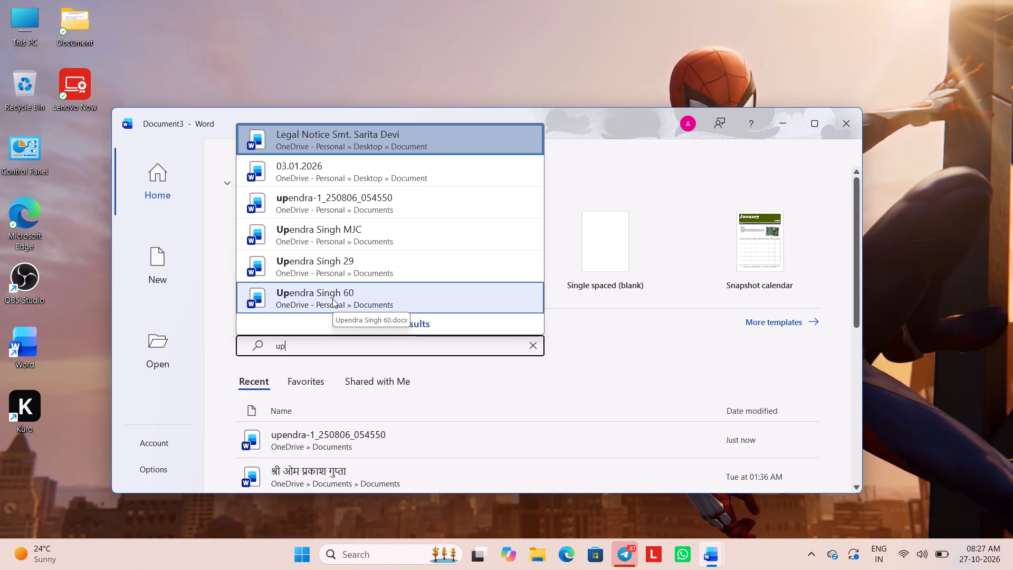
{"action": "left_click", "coordinate": [332, 299]}
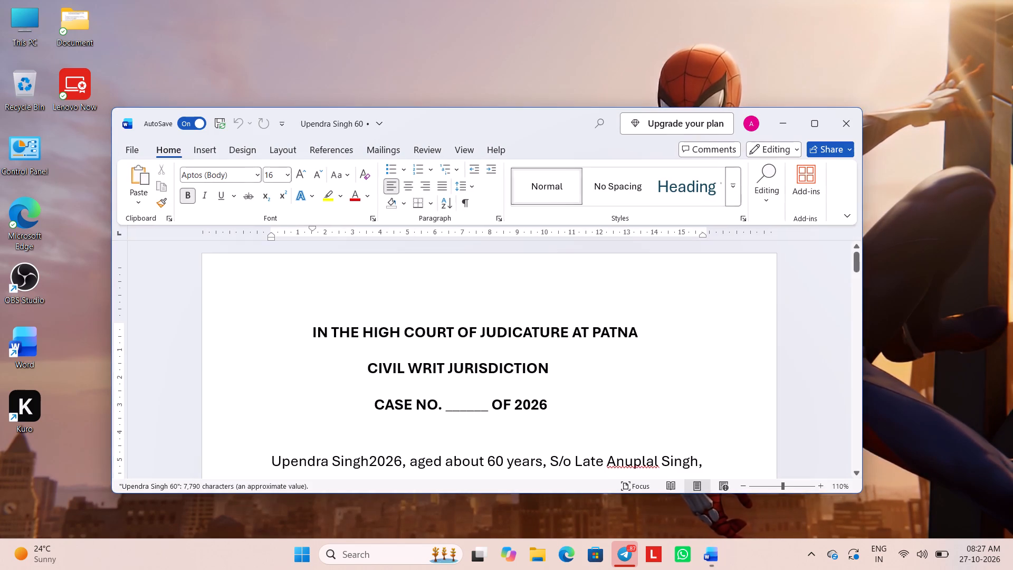
Copy the petition's three heading lines, from the High Court title through the case number line, and close the document.
{"action": "left_click_drag", "start_coordinate": [311, 304], "coordinate": [470, 405]}
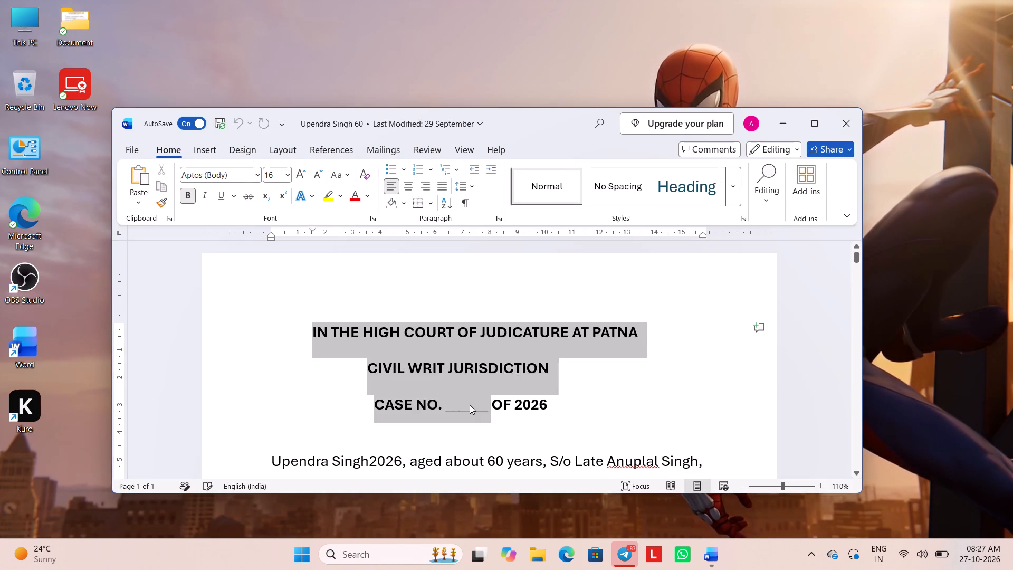
{"action": "left_click_drag", "start_coordinate": [591, 410], "coordinate": [223, 268]}
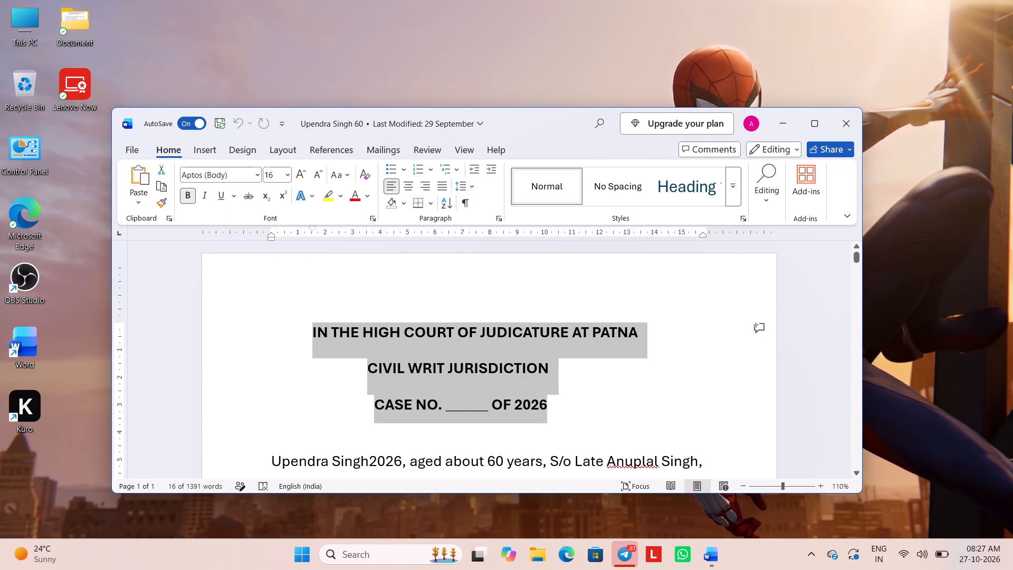
{"action": "key", "text": "ctrl+c"}
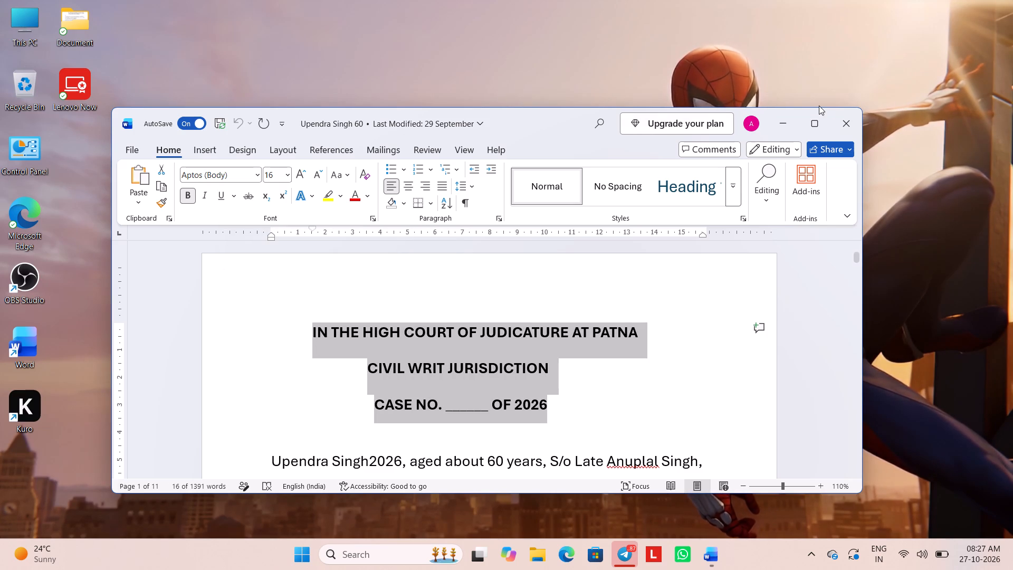
{"action": "left_click", "coordinate": [857, 126]}
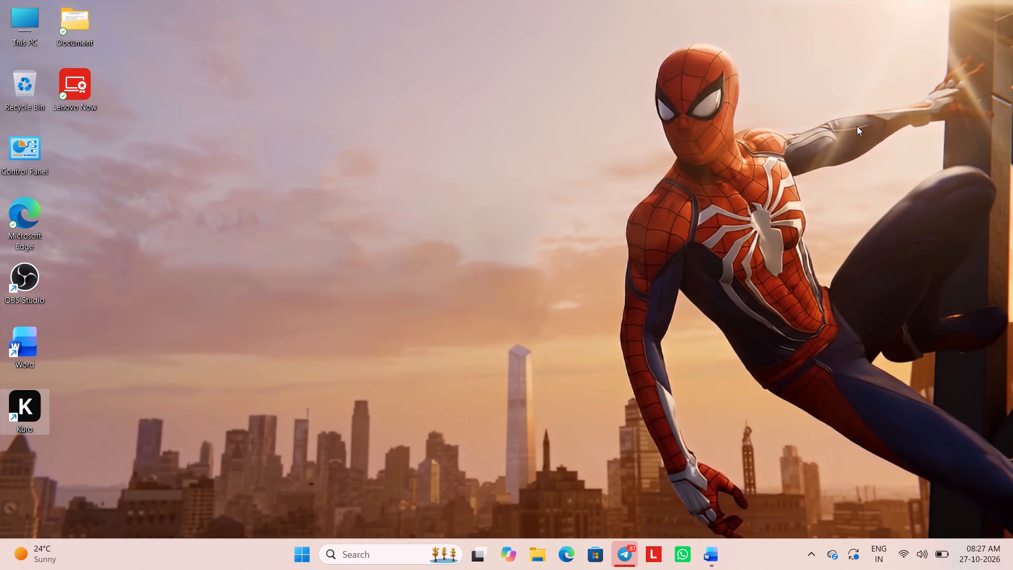
Start Word and create a blank document in a maximized window.
{"action": "left_click_drag", "start_coordinate": [287, 569], "coordinate": [305, 555]}
{"action": "left_click", "coordinate": [305, 555]}
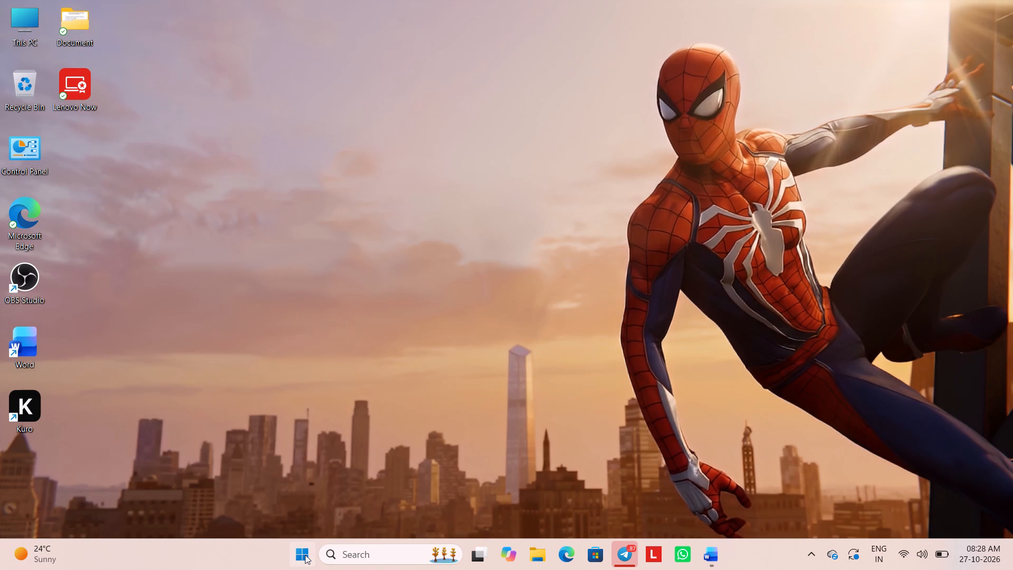
{"action": "left_click", "coordinate": [362, 451]}
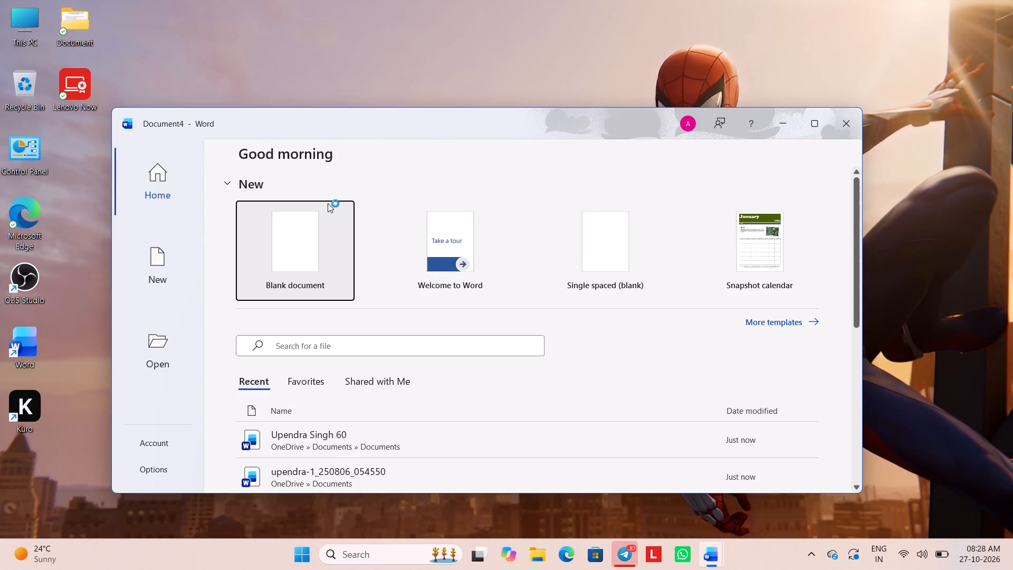
{"action": "key", "text": "Return"}
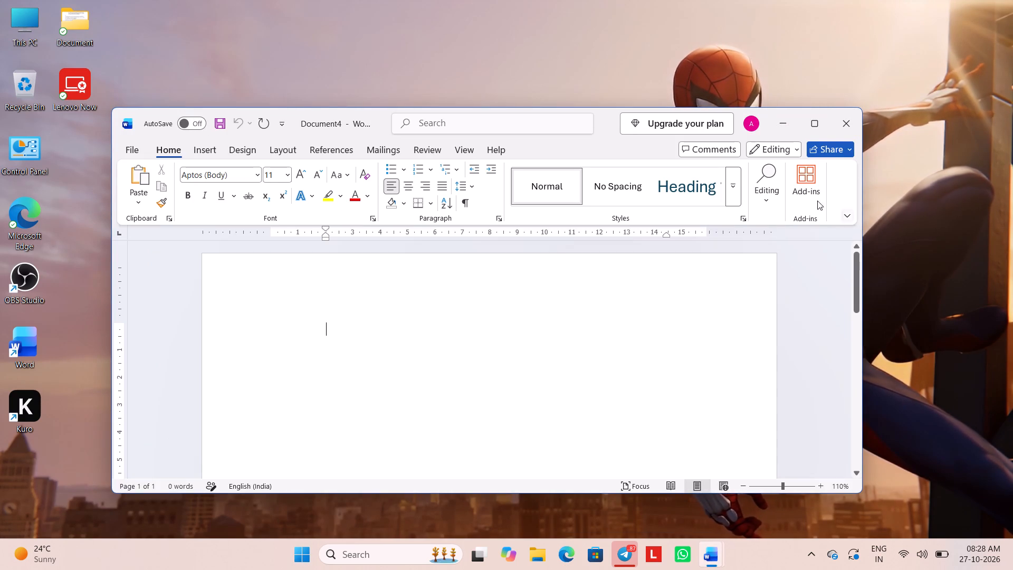
{"action": "left_click", "coordinate": [810, 133]}
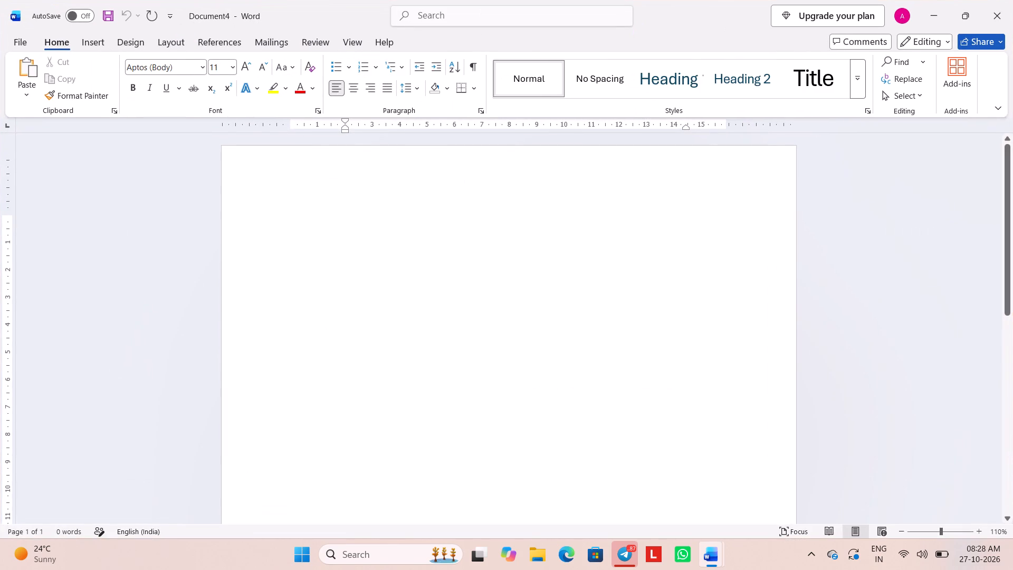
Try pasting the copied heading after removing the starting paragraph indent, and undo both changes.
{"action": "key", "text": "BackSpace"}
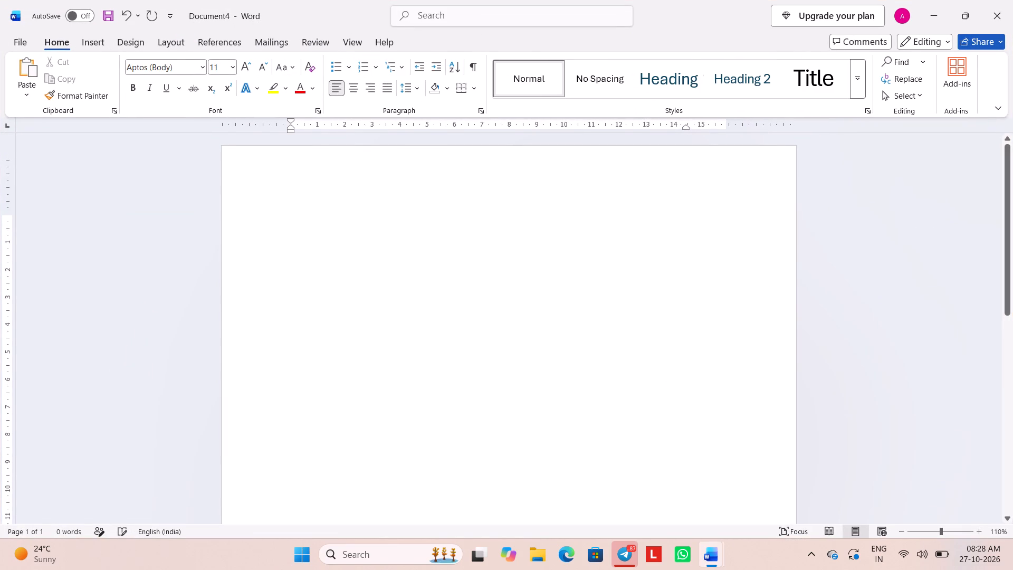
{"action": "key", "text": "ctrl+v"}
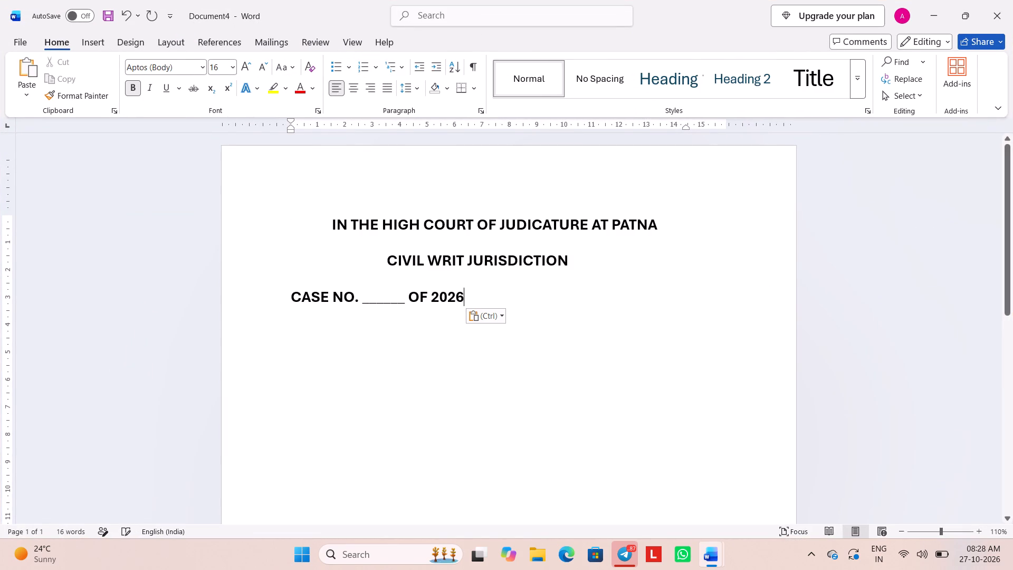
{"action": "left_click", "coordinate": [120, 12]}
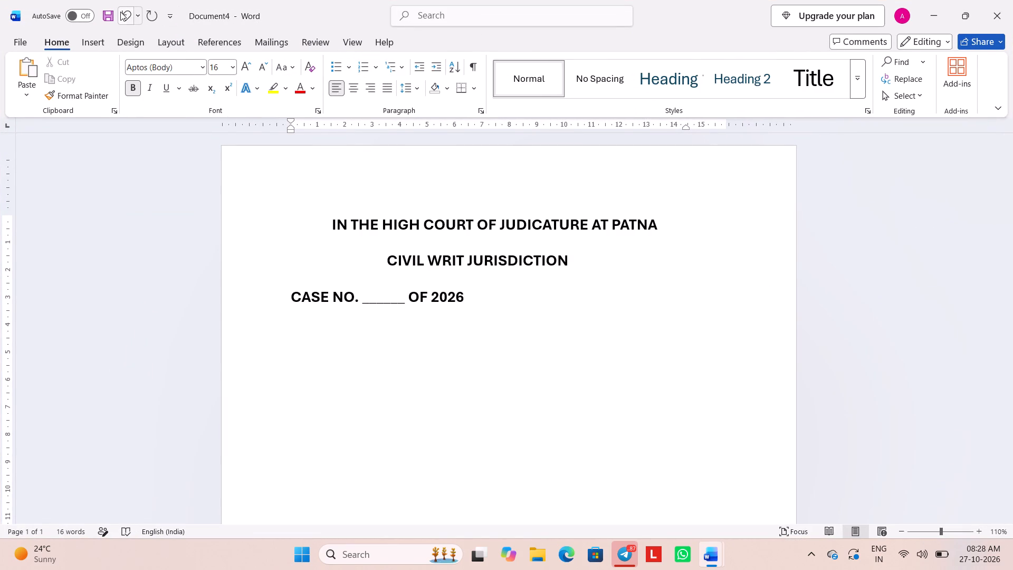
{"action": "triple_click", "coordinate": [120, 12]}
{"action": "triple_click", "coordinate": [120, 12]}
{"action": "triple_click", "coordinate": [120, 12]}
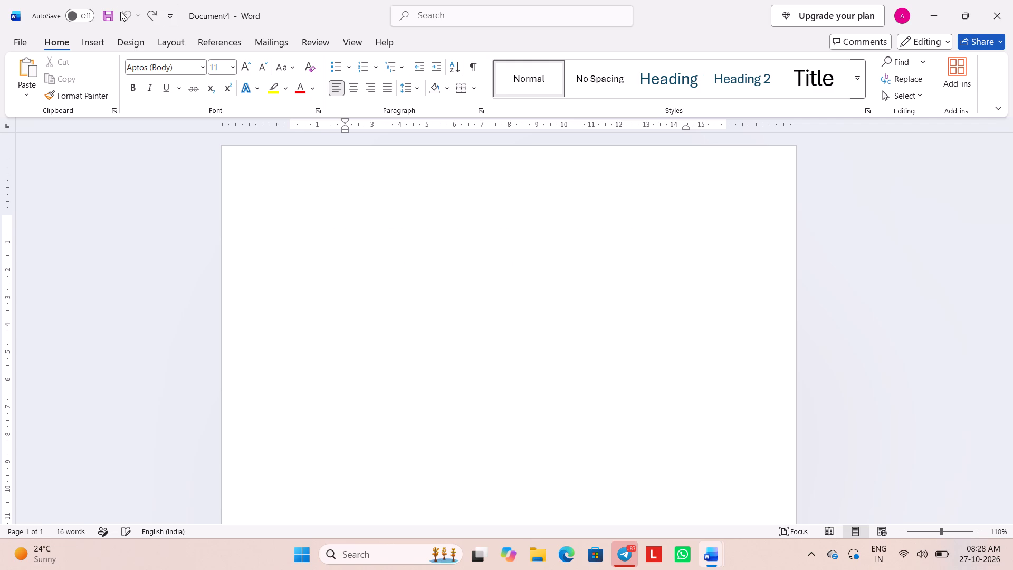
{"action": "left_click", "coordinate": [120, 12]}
Paste the copied three-line court heading into the blank document with its starting indent in place.
{"action": "key", "text": "ctrl+v"}
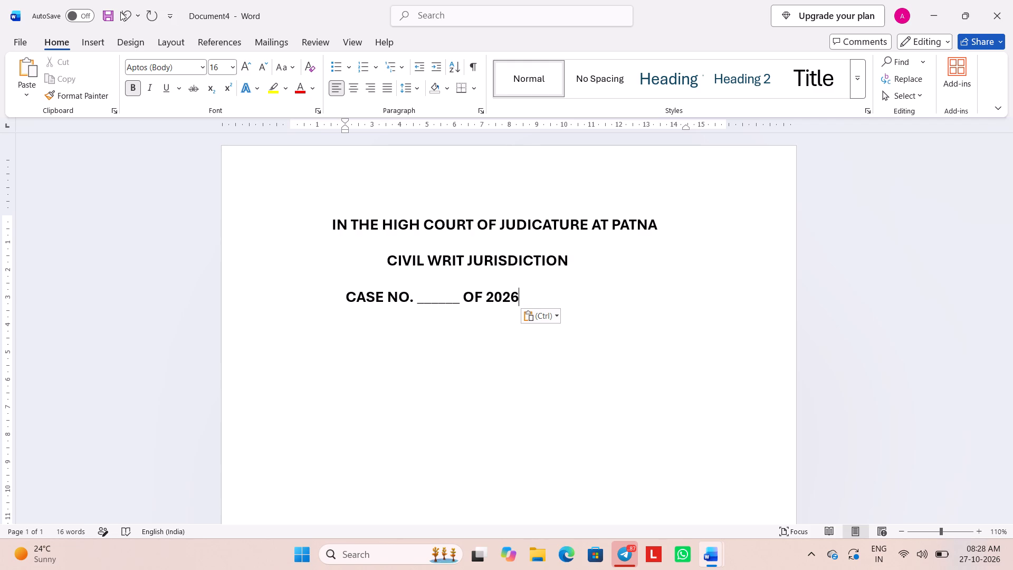
Set the page's left margin to 3 cm.
{"action": "double_click", "coordinate": [298, 120]}
{"action": "left_click_drag", "start_coordinate": [464, 155], "coordinate": [369, 155]}
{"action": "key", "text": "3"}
{"action": "key", "text": "Return"}
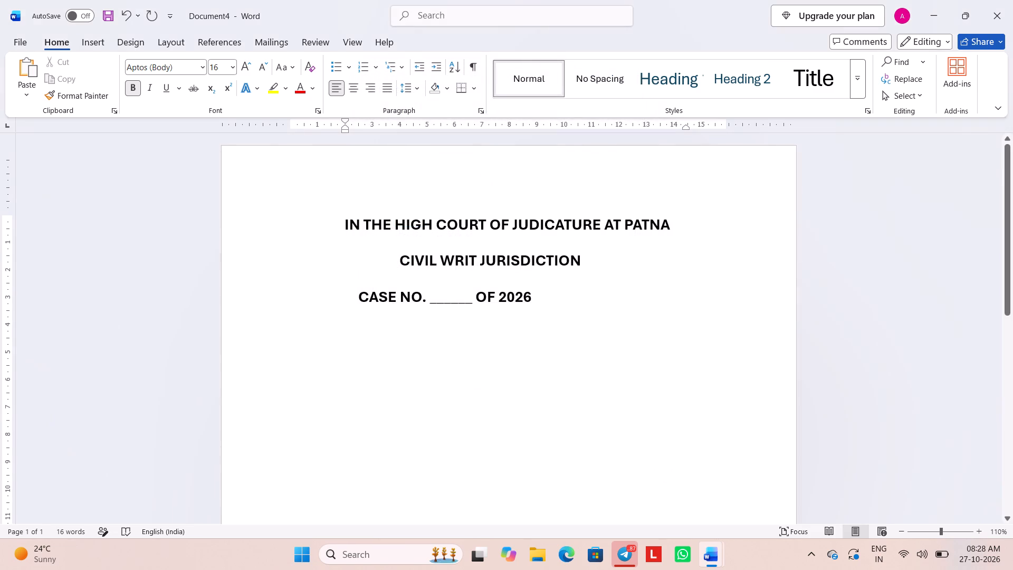
Set the case number line's first-line indent to about 3.25 cm to bring it under CIVIL WRIT JURISDICTION.
{"action": "left_click", "coordinate": [356, 292]}
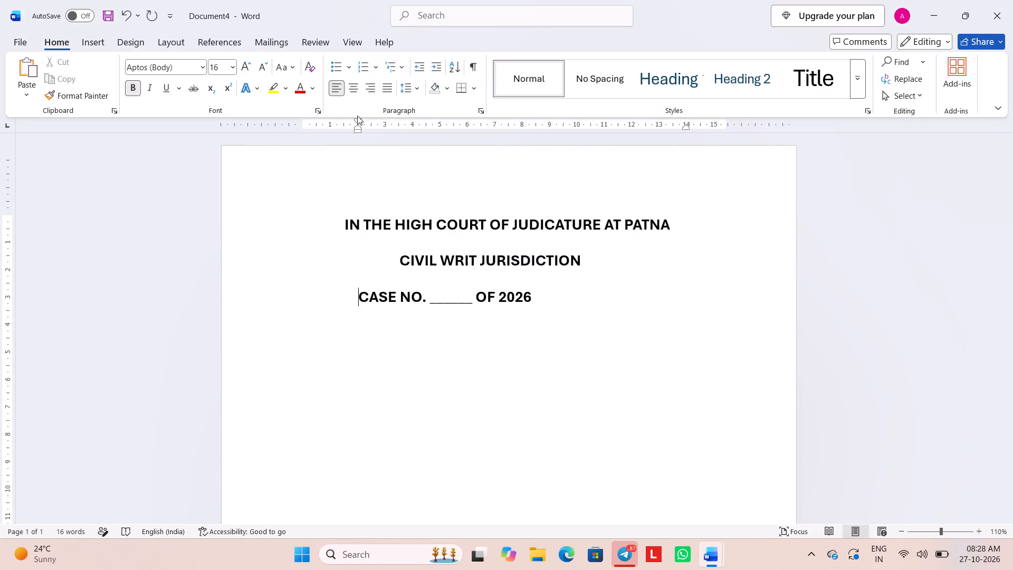
{"action": "left_click_drag", "start_coordinate": [357, 119], "coordinate": [406, 119]}
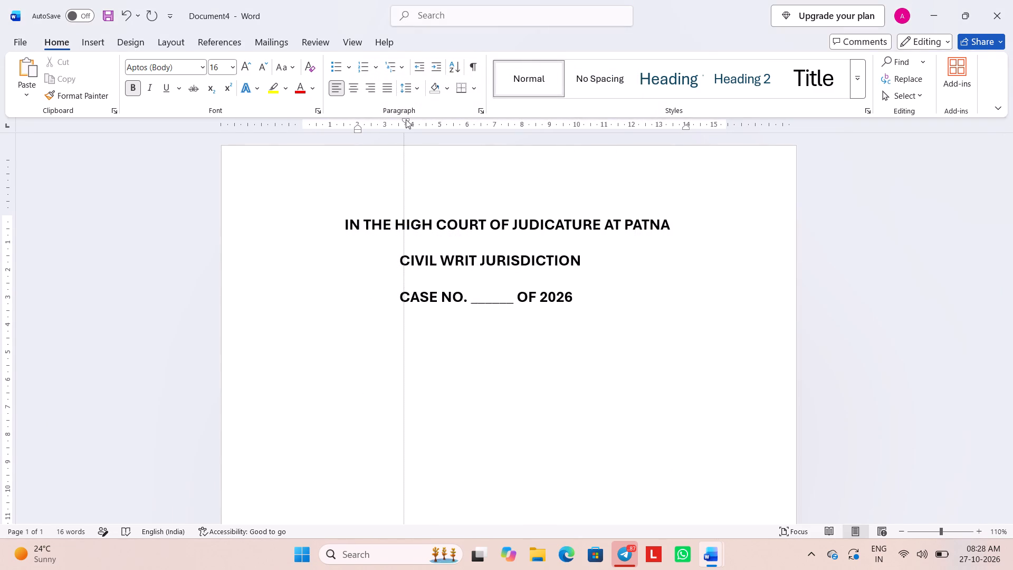
{"action": "left_click_drag", "start_coordinate": [406, 119], "coordinate": [395, 120]}
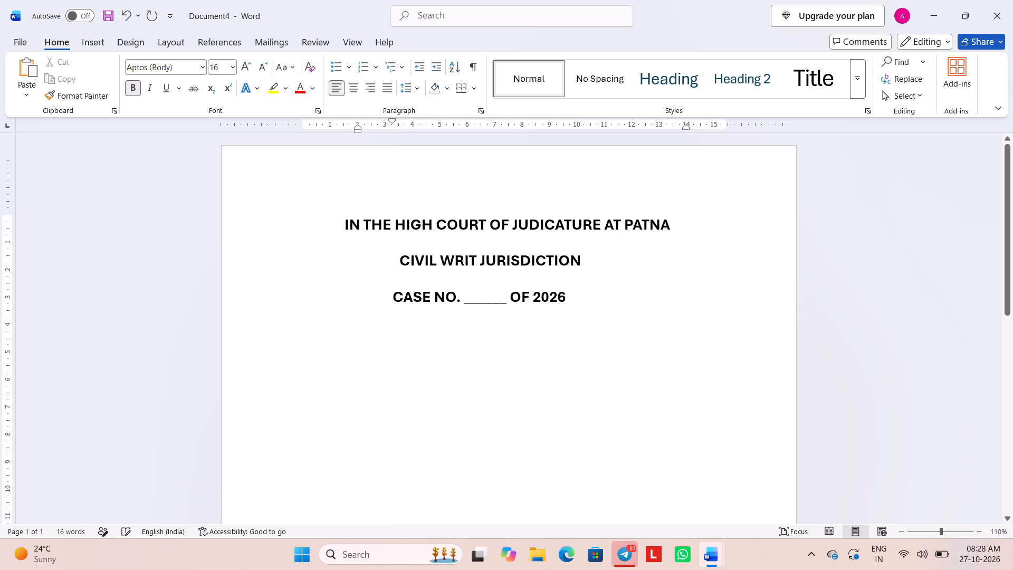
Replace the blank in the case number line with 2688, so it reads "CASE NO. 2688 OF 2026".
{"action": "double_click", "coordinate": [503, 303]}
{"action": "key", "text": "BackSpace"}
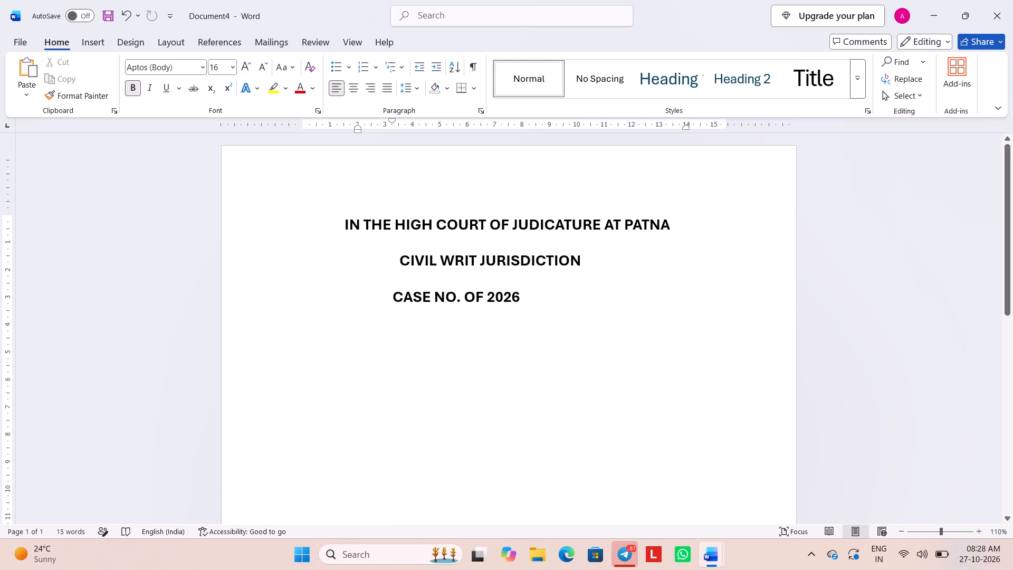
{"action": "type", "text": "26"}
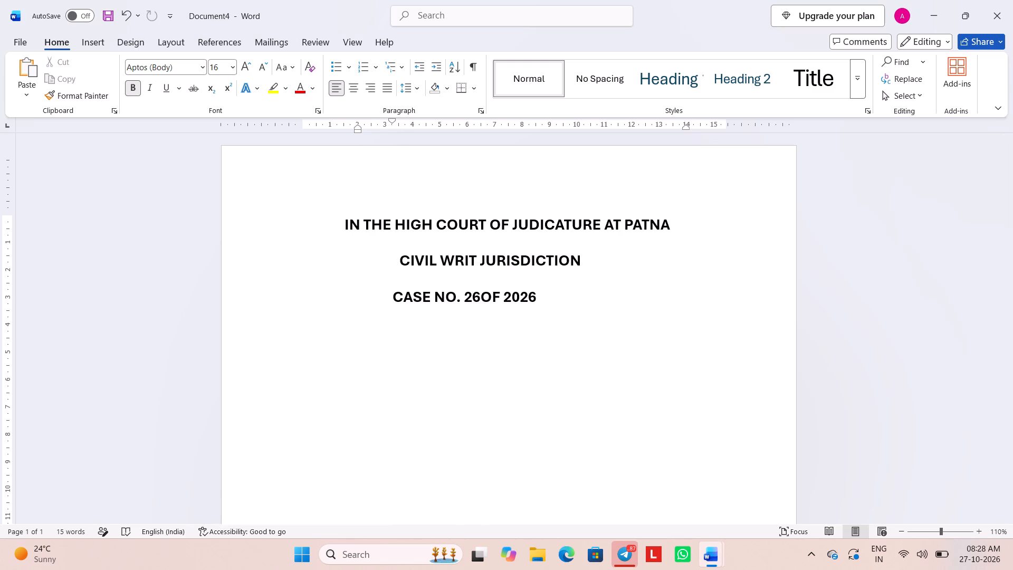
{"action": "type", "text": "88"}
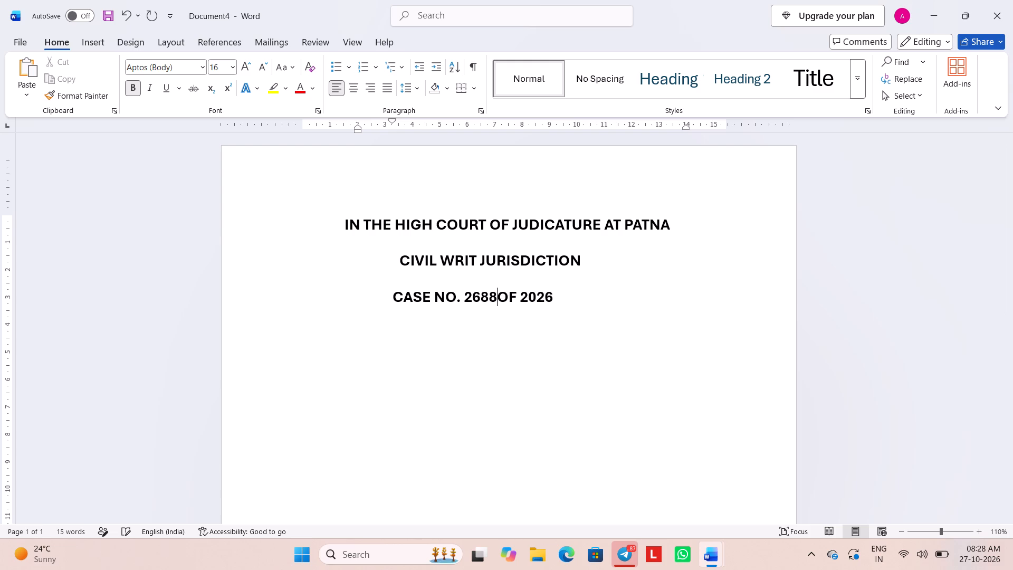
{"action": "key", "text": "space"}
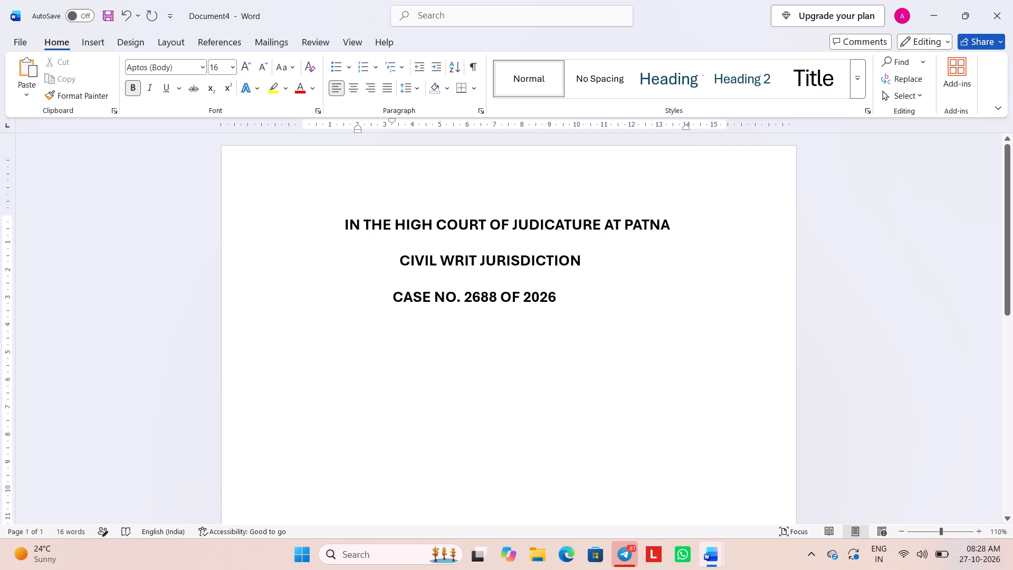
Increase the case number line's first-line indent to about 3.75 cm to centre it better under CIVIL WRIT JURISDICTION.
{"action": "left_click", "coordinate": [389, 297]}
{"action": "double_click", "coordinate": [392, 120]}
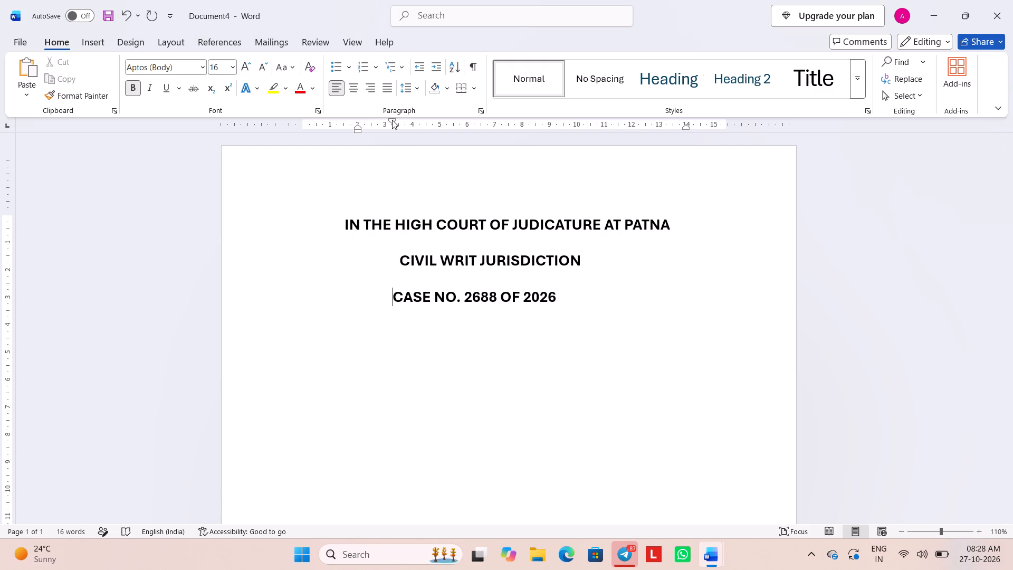
{"action": "left_click", "coordinate": [656, 77]}
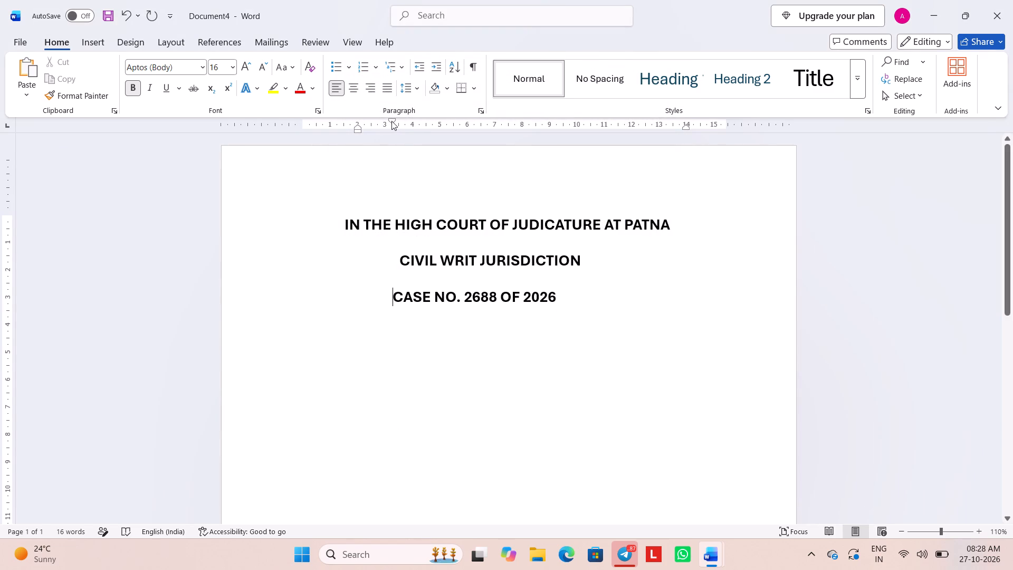
{"action": "left_click_drag", "start_coordinate": [391, 121], "coordinate": [403, 121]}
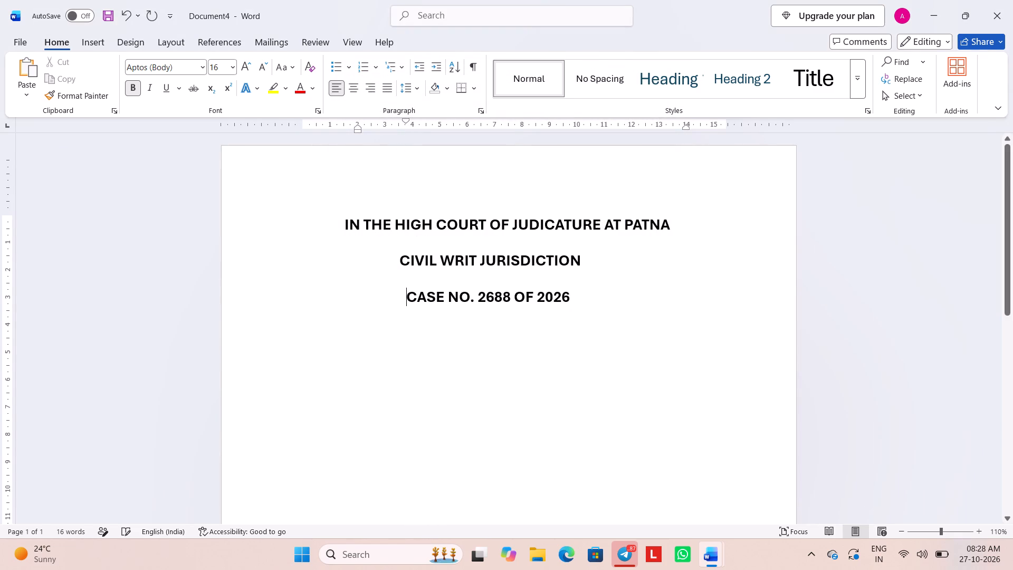
Start a new empty paragraph below the case number line, with its indents removed and bold turned off.
{"action": "left_click", "coordinate": [585, 307]}
{"action": "key", "text": "Return"}
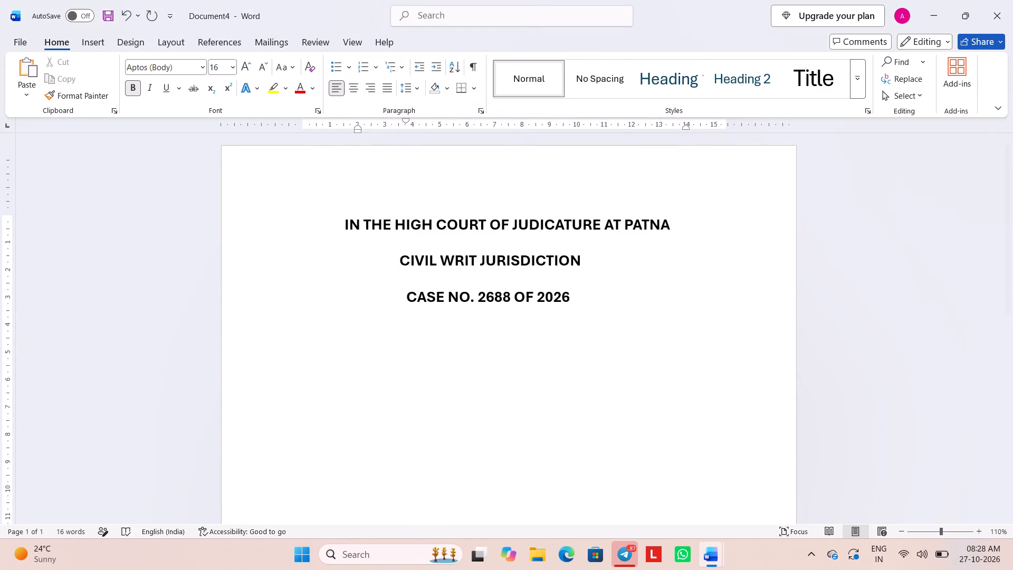
{"action": "key", "text": "BackSpace"}
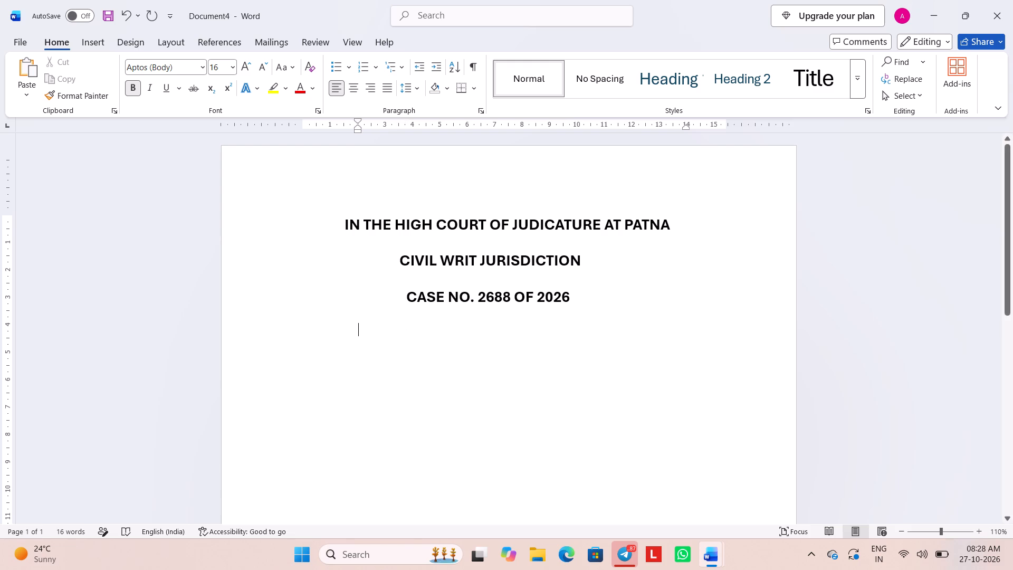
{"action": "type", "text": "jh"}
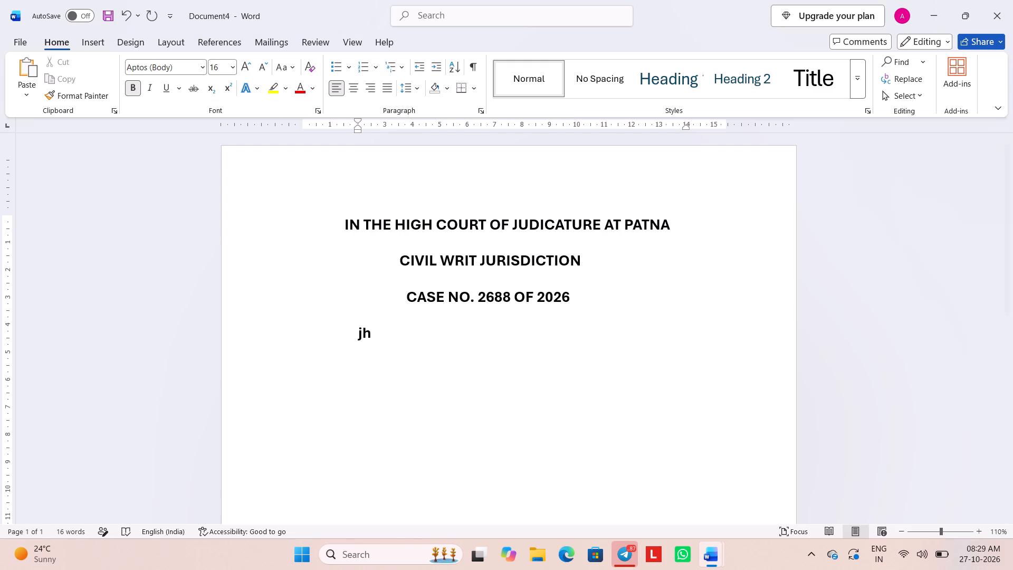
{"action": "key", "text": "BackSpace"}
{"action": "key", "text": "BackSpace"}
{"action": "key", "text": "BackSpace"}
{"action": "left_click", "coordinate": [133, 94]}
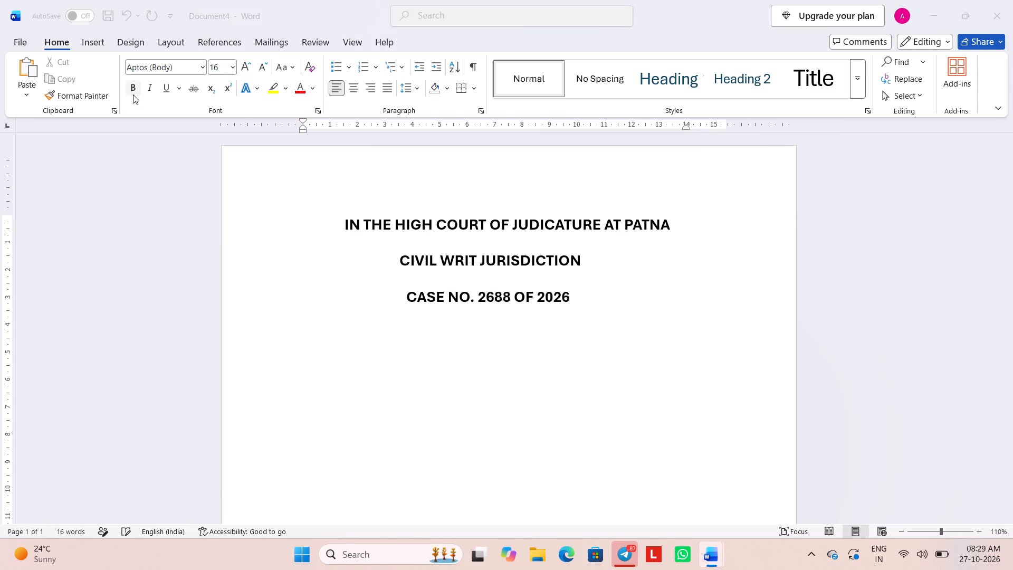
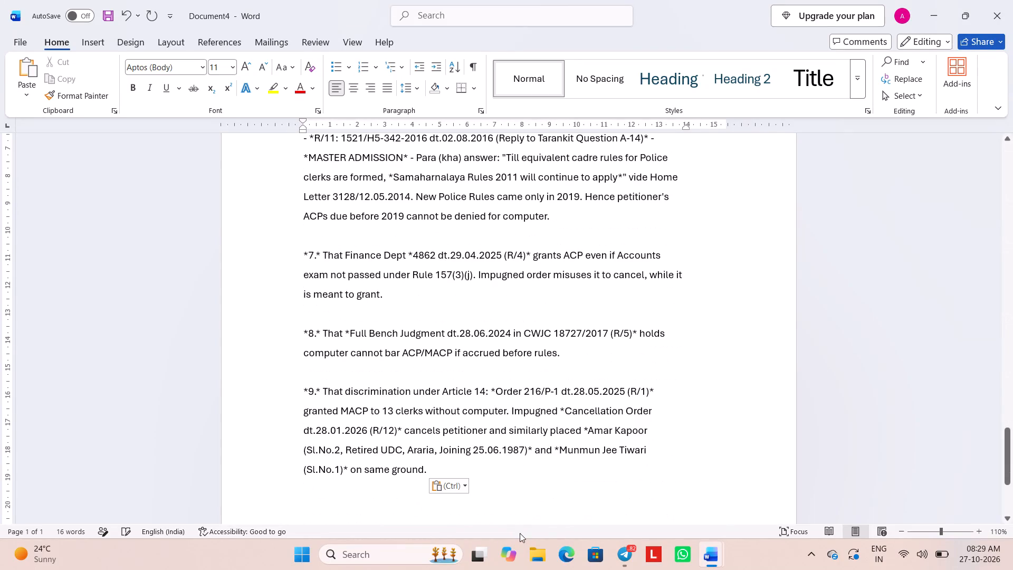
Select the block of pasted rejoinder affidavit text starting at "Corrected. Noted." below the case number line.
{"action": "scroll", "coordinate": [351, 203], "scroll_direction": "up", "scroll_amount": 13}
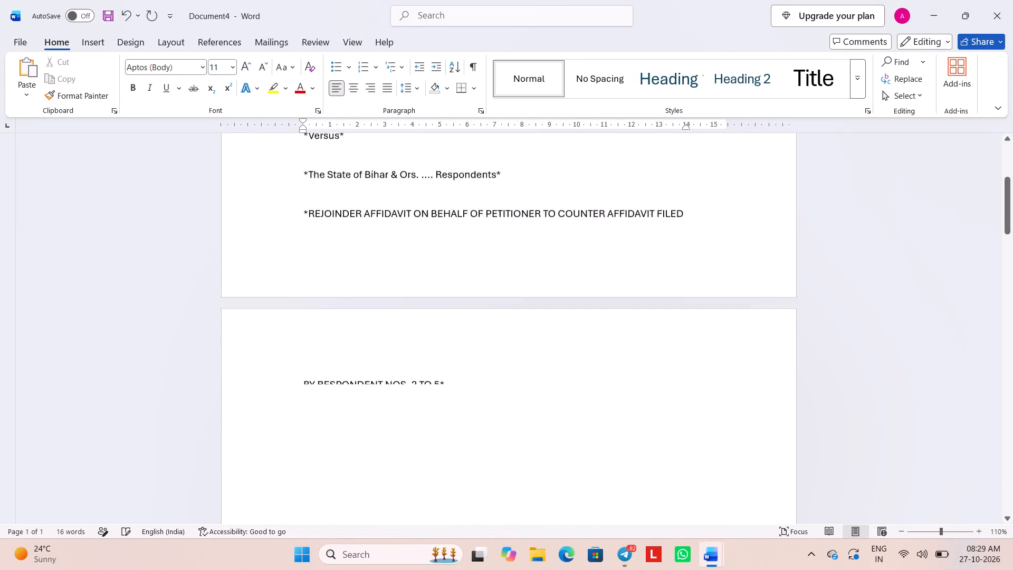
{"action": "scroll", "coordinate": [351, 203], "scroll_direction": "down", "scroll_amount": 1}
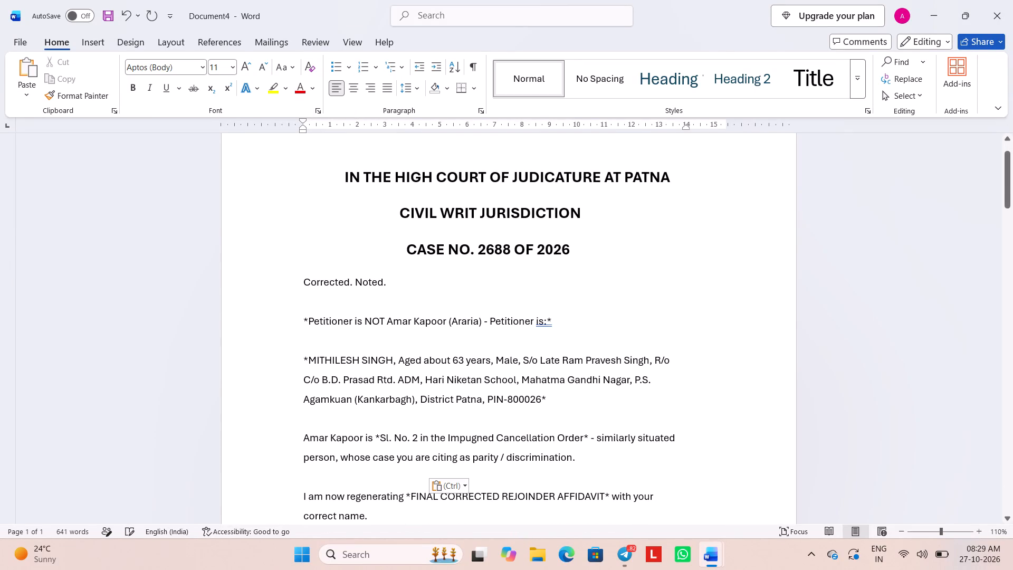
{"action": "double_click", "coordinate": [294, 282]}
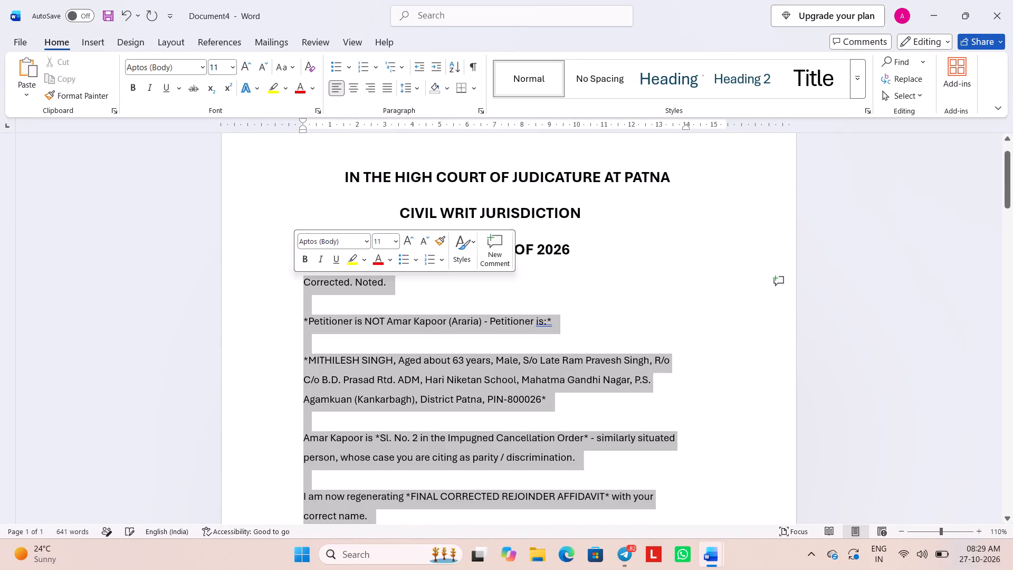
Set the font size of all the pasted affidavit text, from "Corrected. Noted." to the end of the document, to 16.
{"action": "left_click", "coordinate": [294, 282]}
{"action": "left_click", "coordinate": [294, 282]}
{"action": "double_click", "coordinate": [294, 282]}
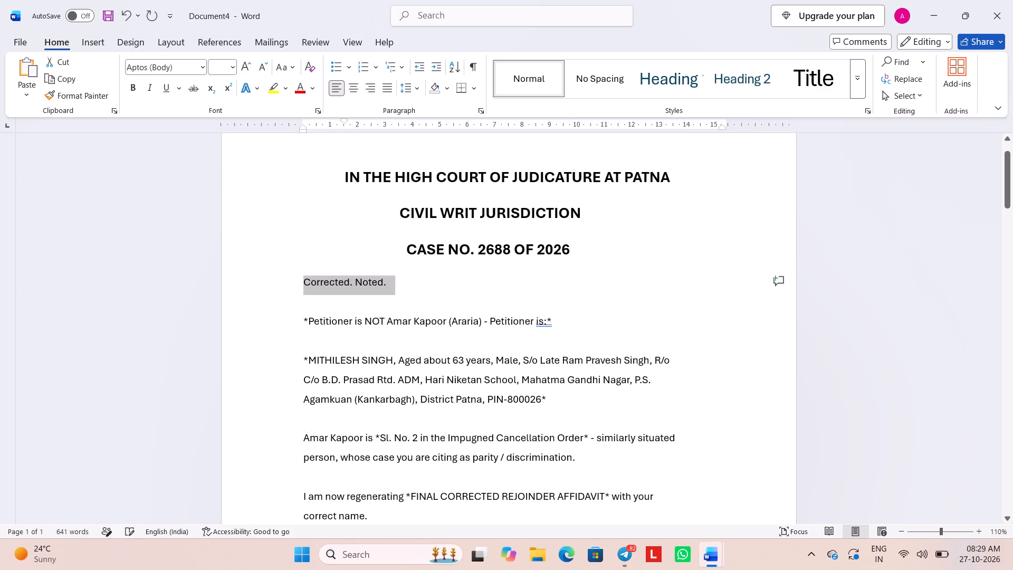
{"action": "left_click_drag", "start_coordinate": [294, 282], "coordinate": [301, 281]}
{"action": "left_click_drag", "start_coordinate": [301, 281], "coordinate": [521, 569]}
{"action": "left_click", "coordinate": [223, 72]}
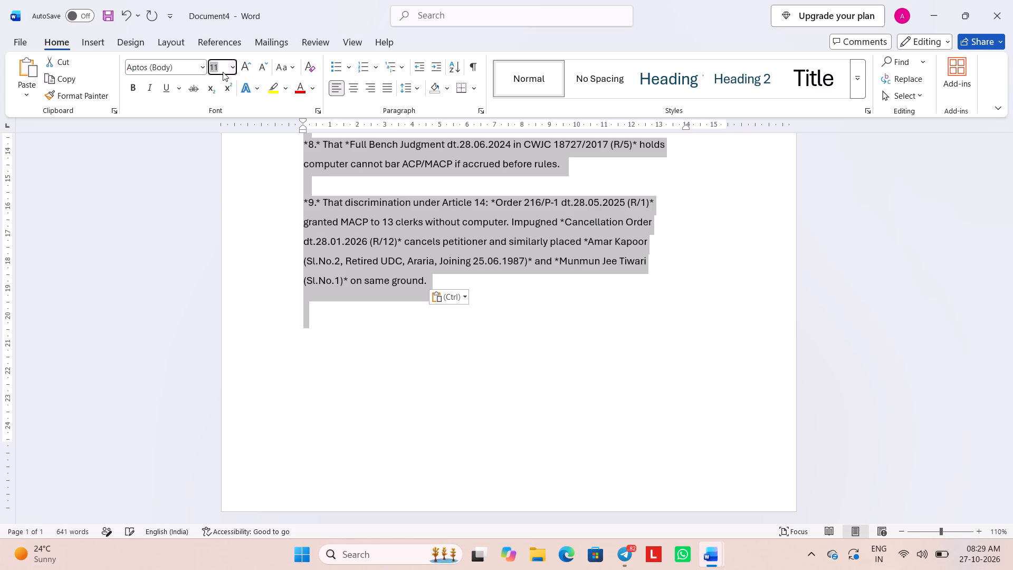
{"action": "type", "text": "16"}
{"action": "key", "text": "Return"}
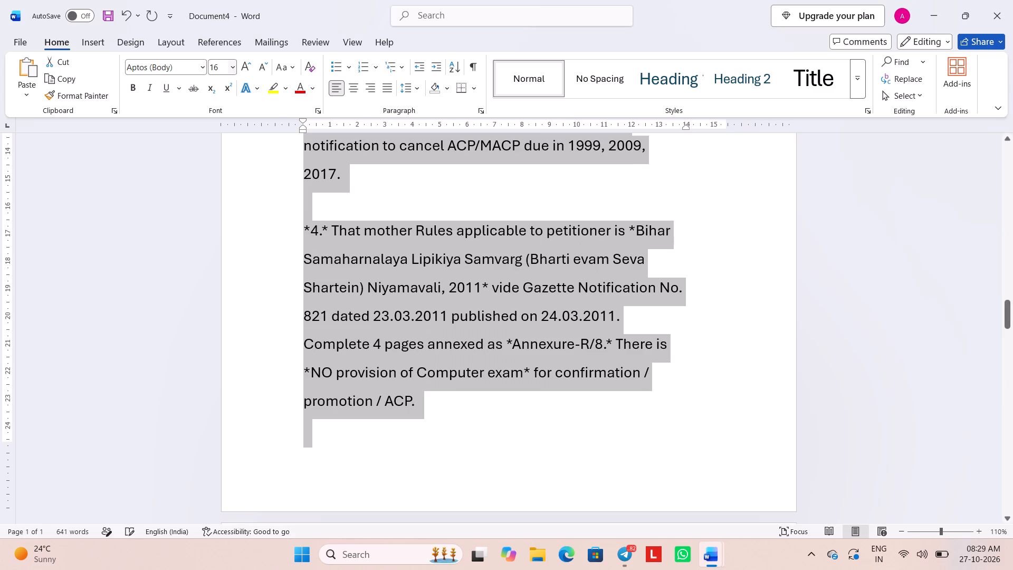
Remove the empty line between the end of paragraph 4 ("promotion / ACP.") and the "- Rule 6(i)" line.
{"action": "left_click", "coordinate": [508, 414]}
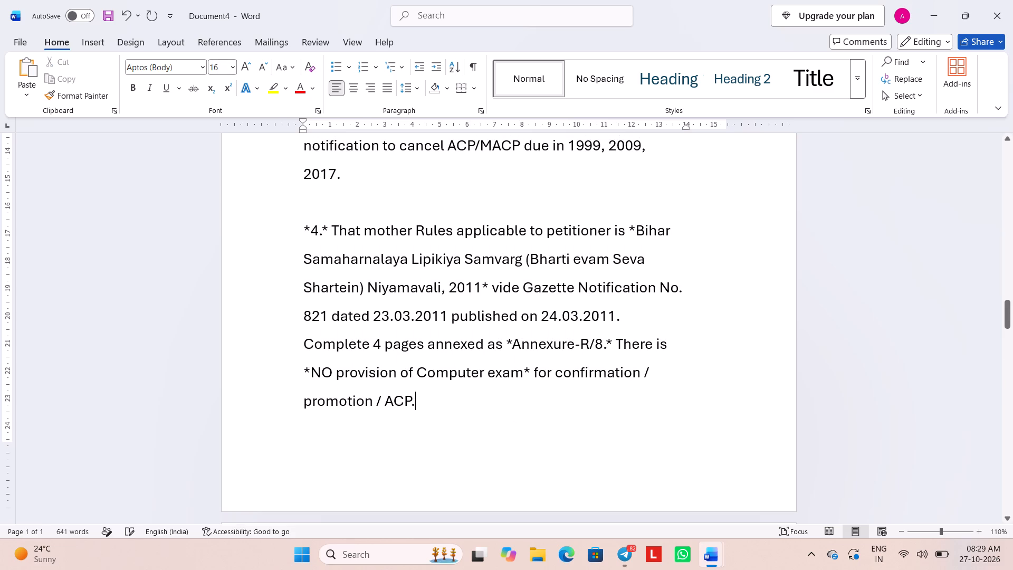
{"action": "left_click", "coordinate": [491, 437]}
{"action": "key", "text": "BackSpace"}
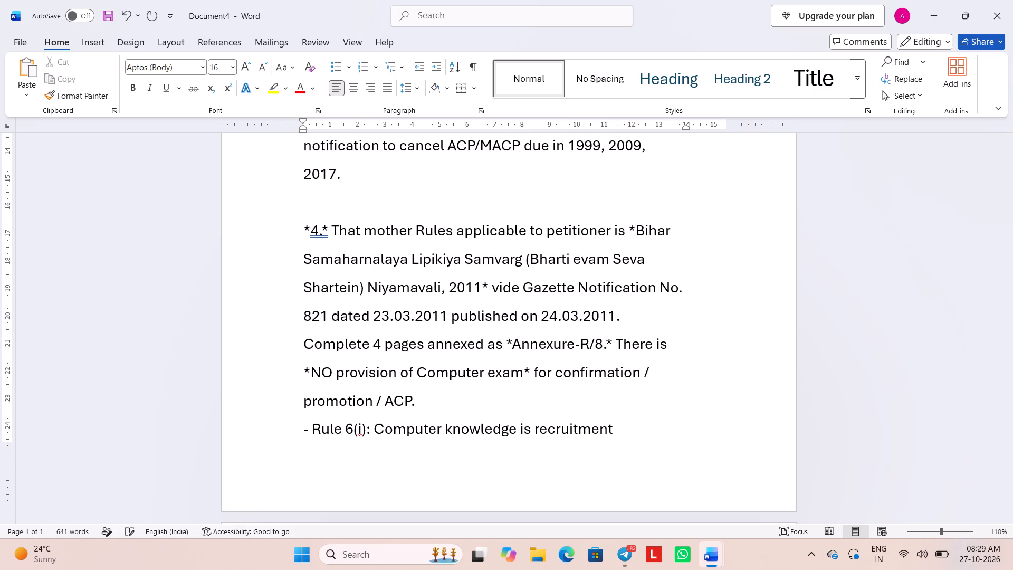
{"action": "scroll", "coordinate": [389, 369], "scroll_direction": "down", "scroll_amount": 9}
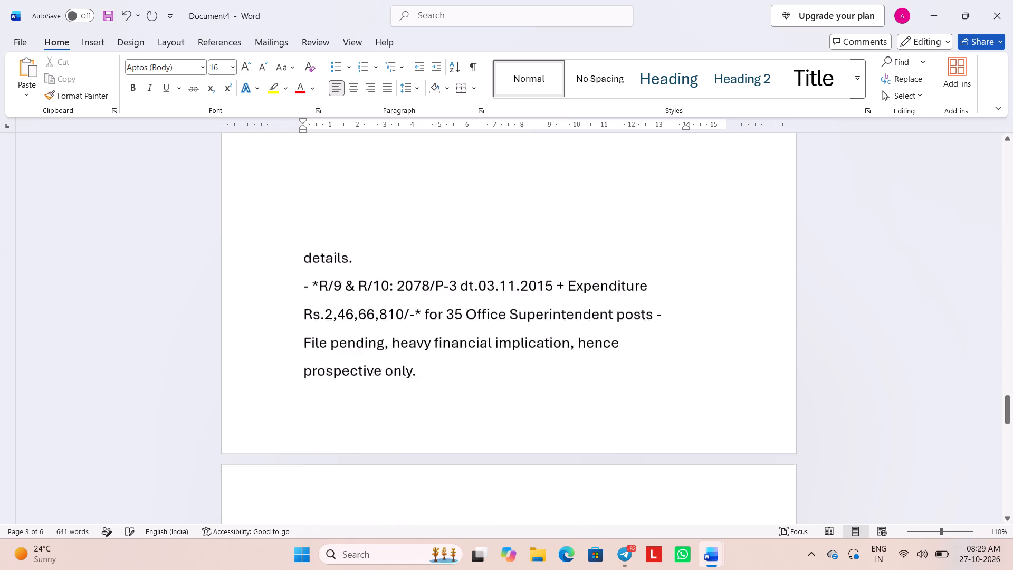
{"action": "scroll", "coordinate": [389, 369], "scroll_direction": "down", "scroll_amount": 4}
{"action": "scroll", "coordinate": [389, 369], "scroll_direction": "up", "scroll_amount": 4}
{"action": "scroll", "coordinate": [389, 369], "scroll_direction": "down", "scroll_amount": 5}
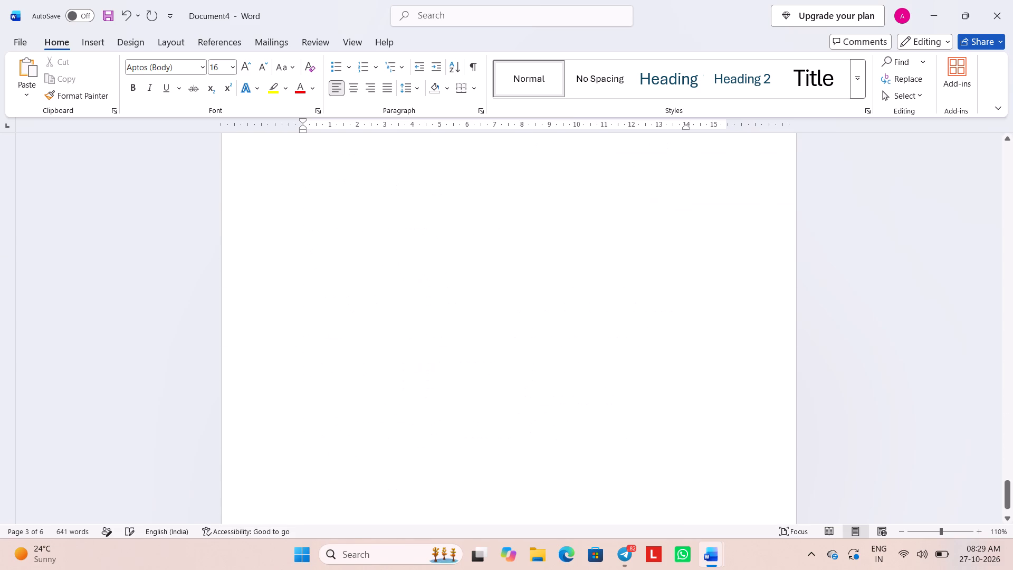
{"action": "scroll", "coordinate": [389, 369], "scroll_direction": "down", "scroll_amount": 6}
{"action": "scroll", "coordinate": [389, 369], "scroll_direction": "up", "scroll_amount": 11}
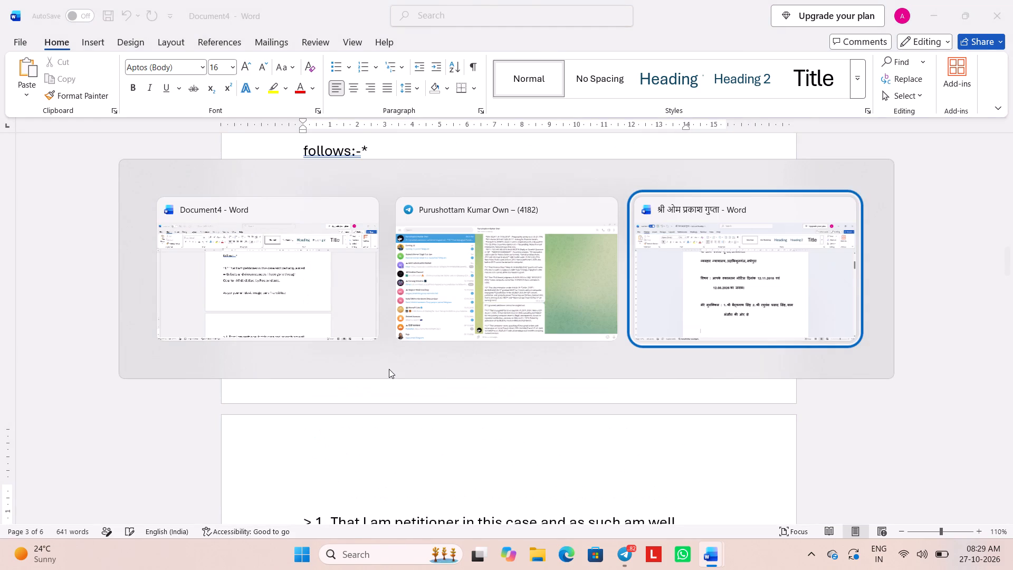
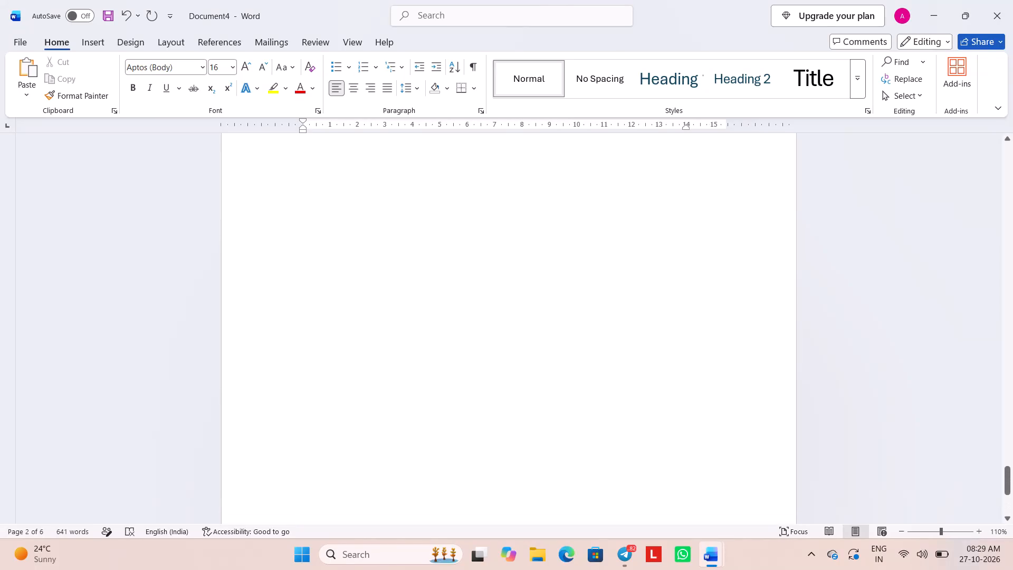
Paste the copied affidavit text into the blank area after paragraph 9, which ends "on same ground.".
{"action": "scroll", "coordinate": [533, 369], "scroll_direction": "up", "scroll_amount": 1}
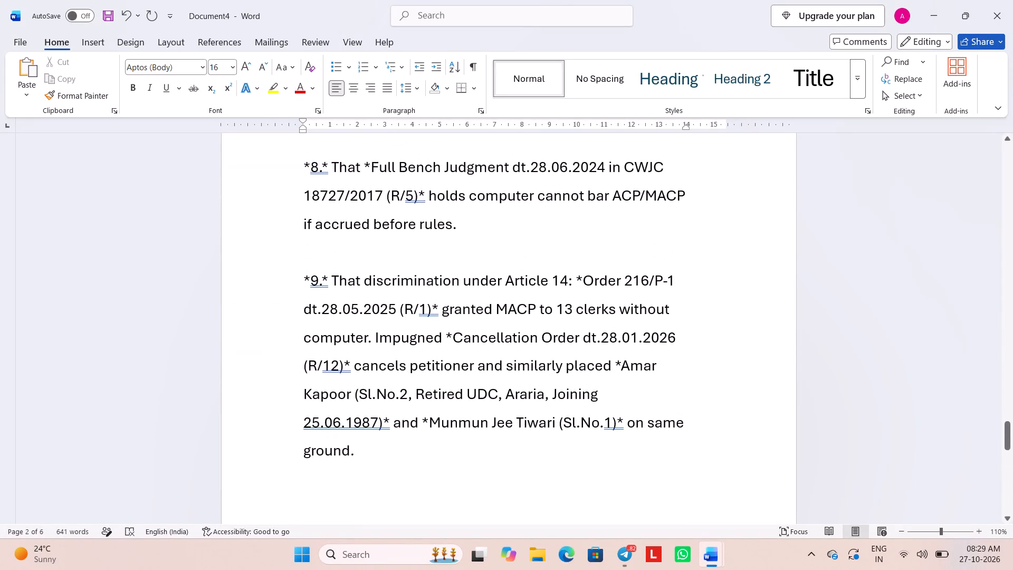
{"action": "scroll", "coordinate": [533, 369], "scroll_direction": "down", "scroll_amount": 3}
{"action": "left_click", "coordinate": [533, 369]}
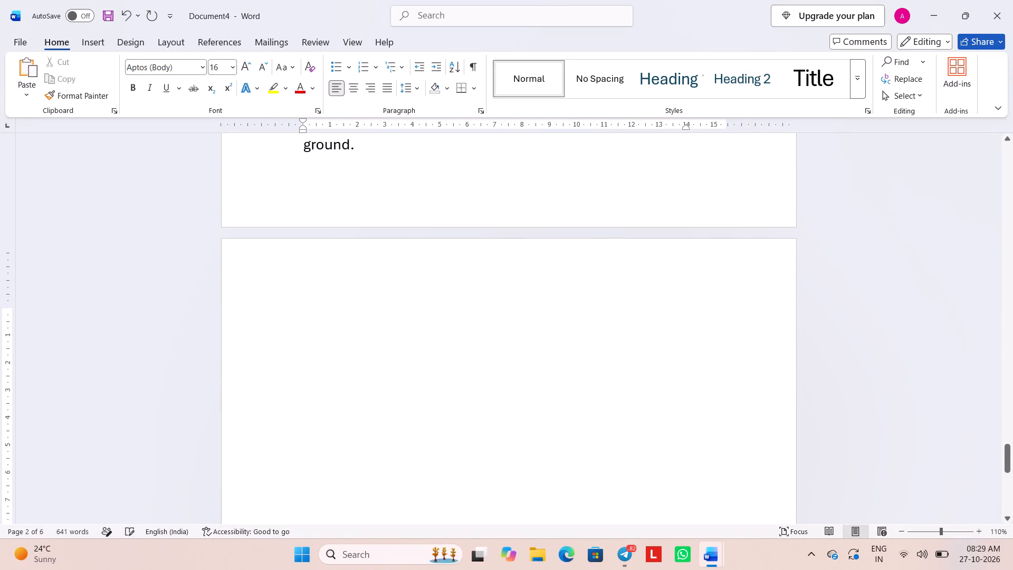
{"action": "key", "text": "ctrl+v"}
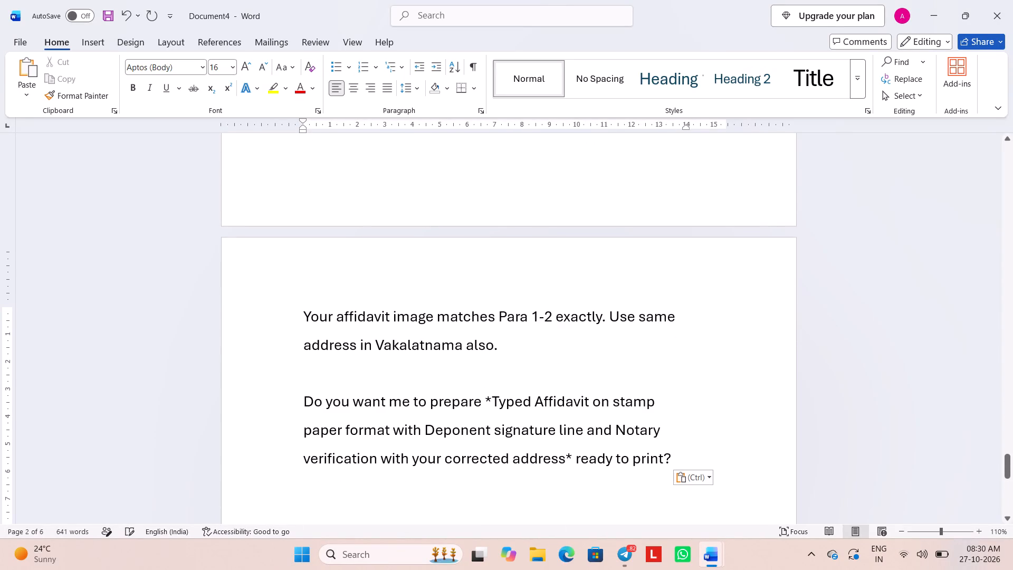
Delete the introductory lines from "Corrected. Noted." through the asterisk before the petitioner's name, so the petitioner's details directly follow the case number line.
{"action": "scroll", "coordinate": [539, 343], "scroll_direction": "up", "scroll_amount": 10}
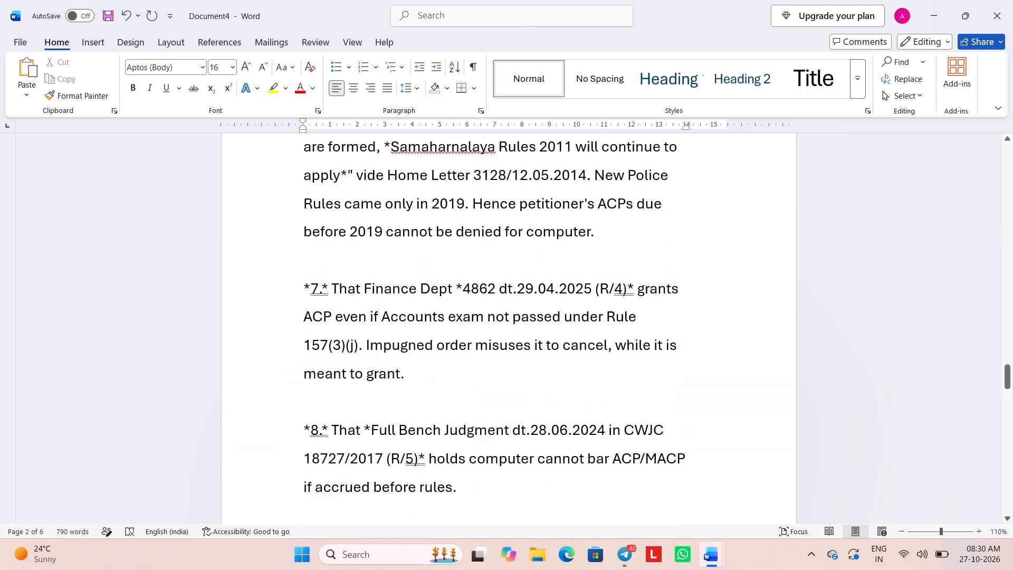
{"action": "scroll", "coordinate": [539, 343], "scroll_direction": "up", "scroll_amount": 12}
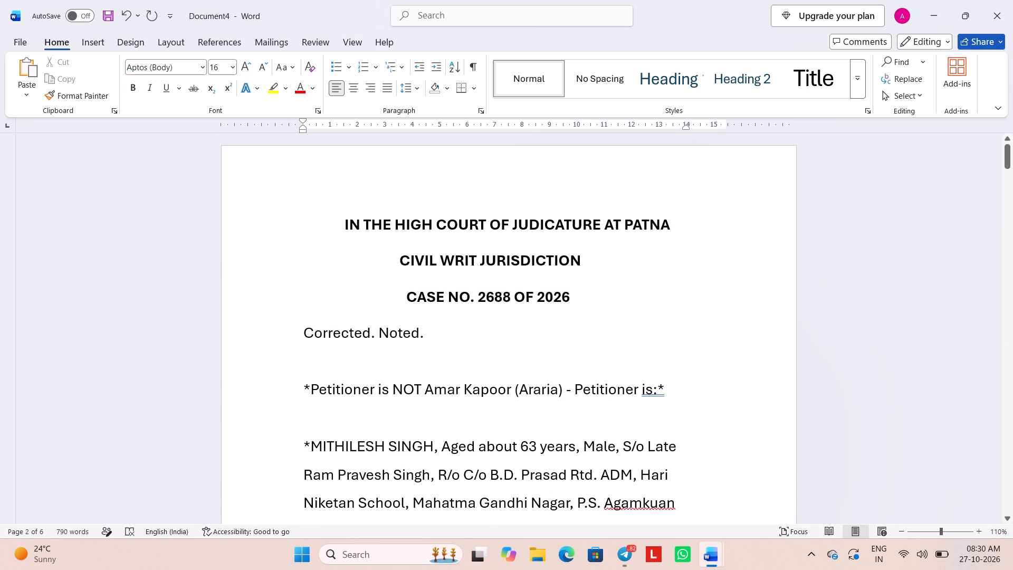
{"action": "scroll", "coordinate": [415, 429], "scroll_direction": "down", "scroll_amount": 1}
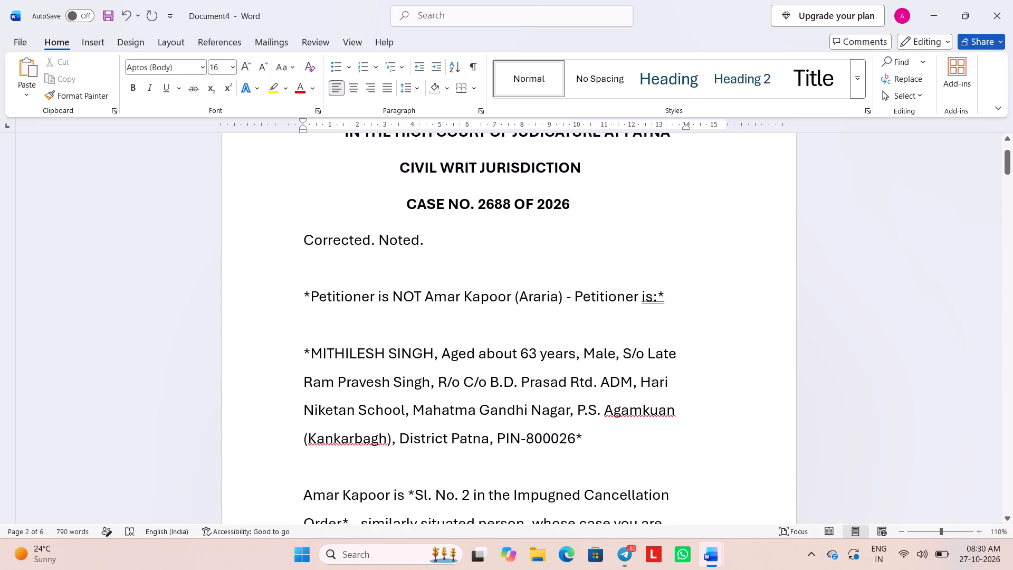
{"action": "left_click_drag", "start_coordinate": [310, 358], "coordinate": [291, 242]}
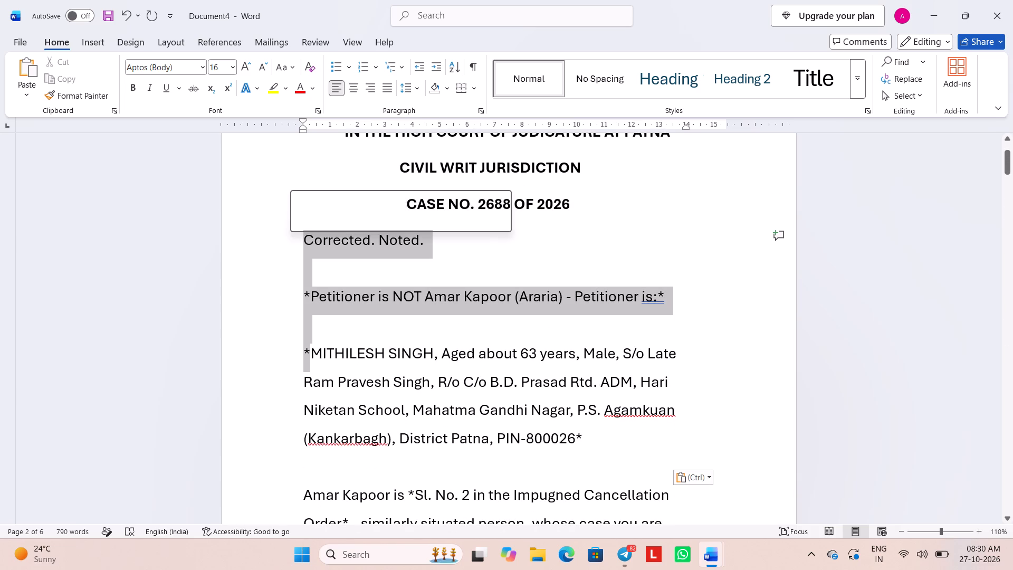
{"action": "key", "text": "BackSpace"}
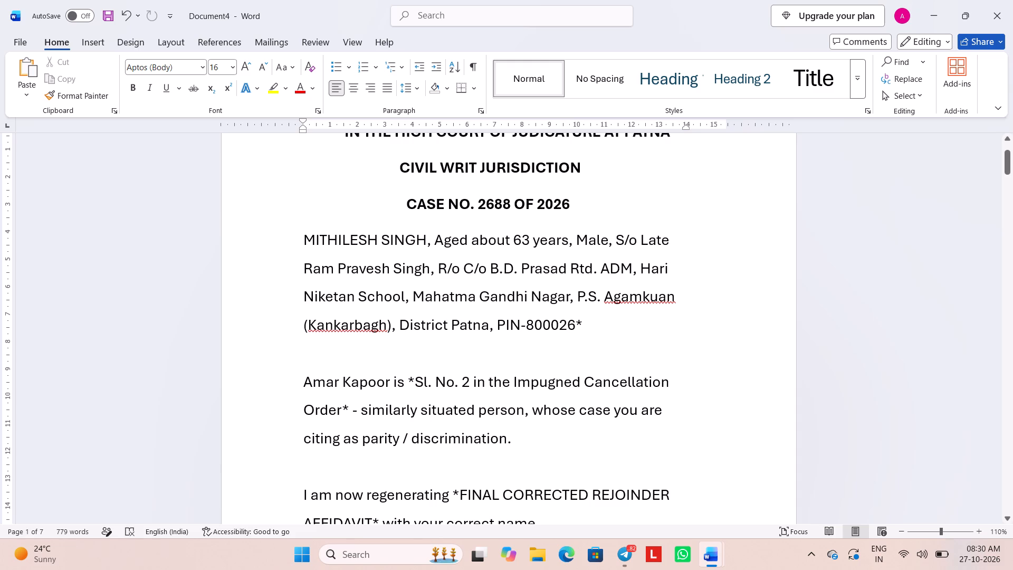
Delete everything between the petitioner's name below the case number and ".... Petitioner", including the address, draft notes and duplicate court heading.
{"action": "left_click_drag", "start_coordinate": [427, 242], "coordinate": [579, 330]}
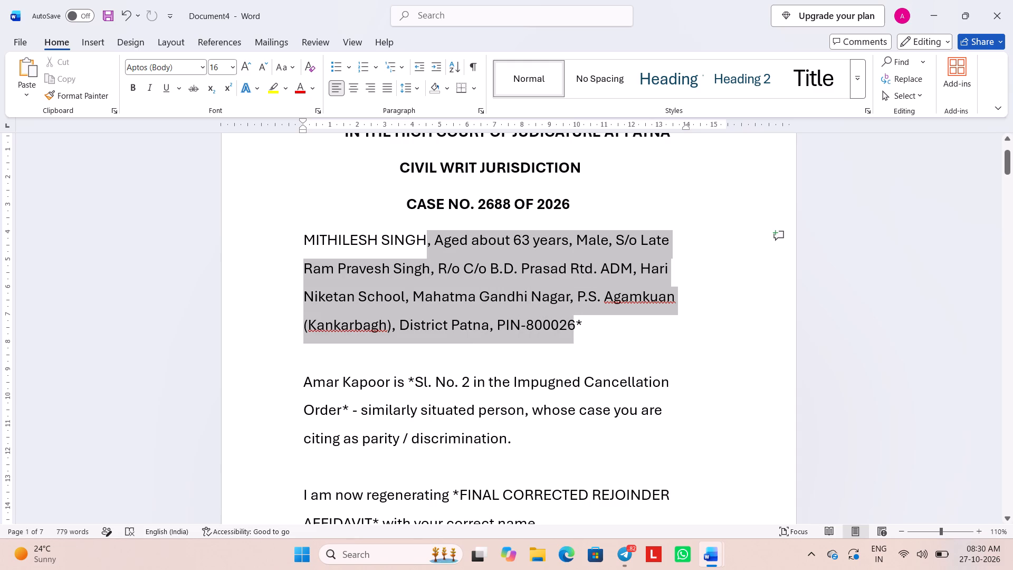
{"action": "left_click_drag", "start_coordinate": [579, 330], "coordinate": [539, 378]}
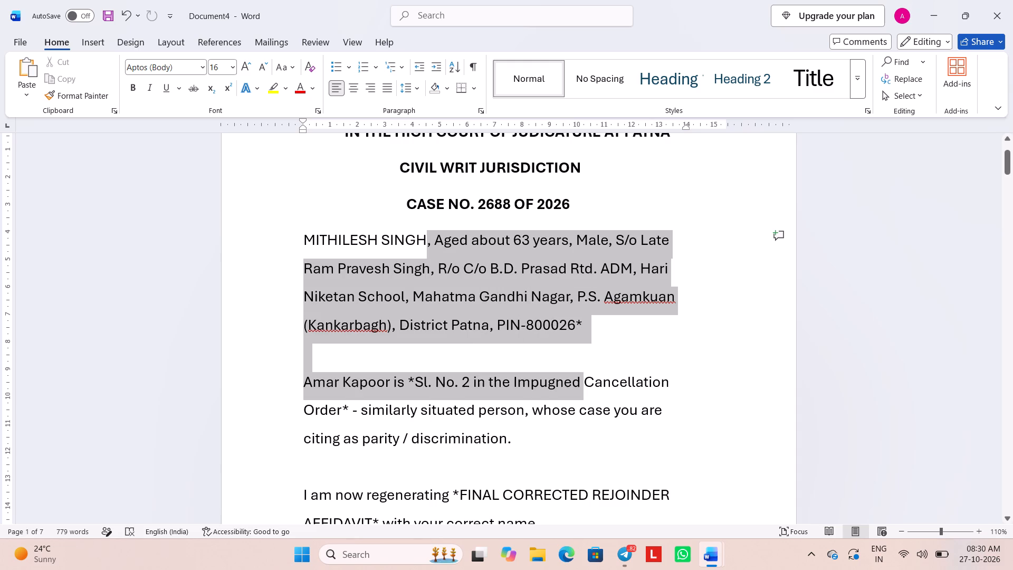
{"action": "left_click_drag", "start_coordinate": [539, 378], "coordinate": [539, 396]}
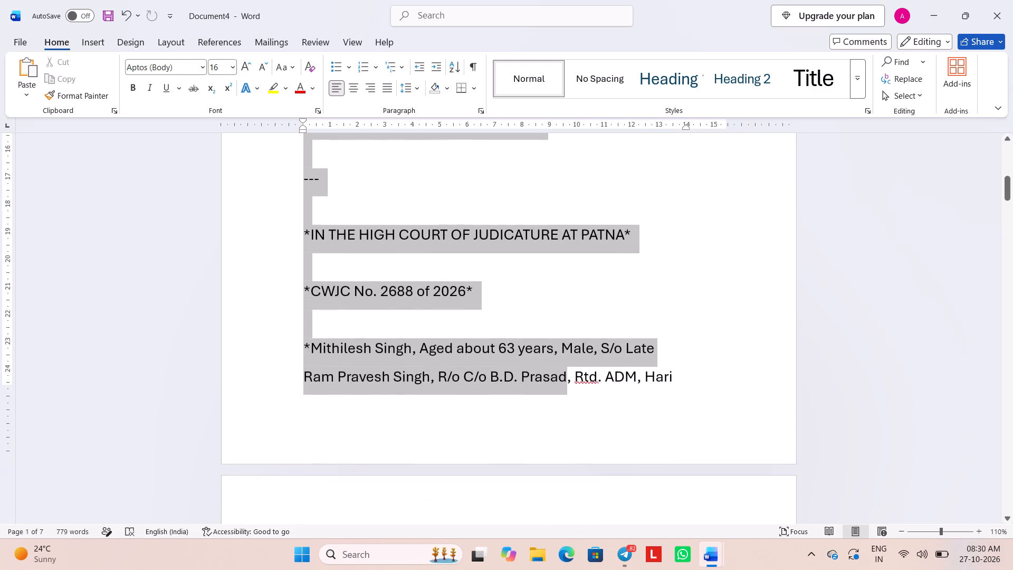
{"action": "left_click_drag", "start_coordinate": [539, 396], "coordinate": [362, 338]}
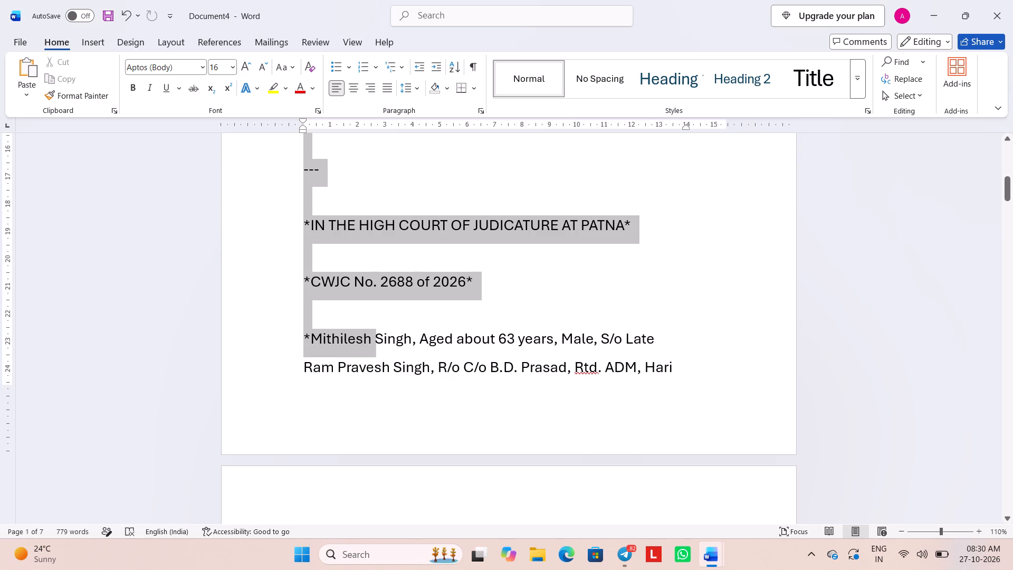
{"action": "left_click_drag", "start_coordinate": [362, 338], "coordinate": [547, 344]}
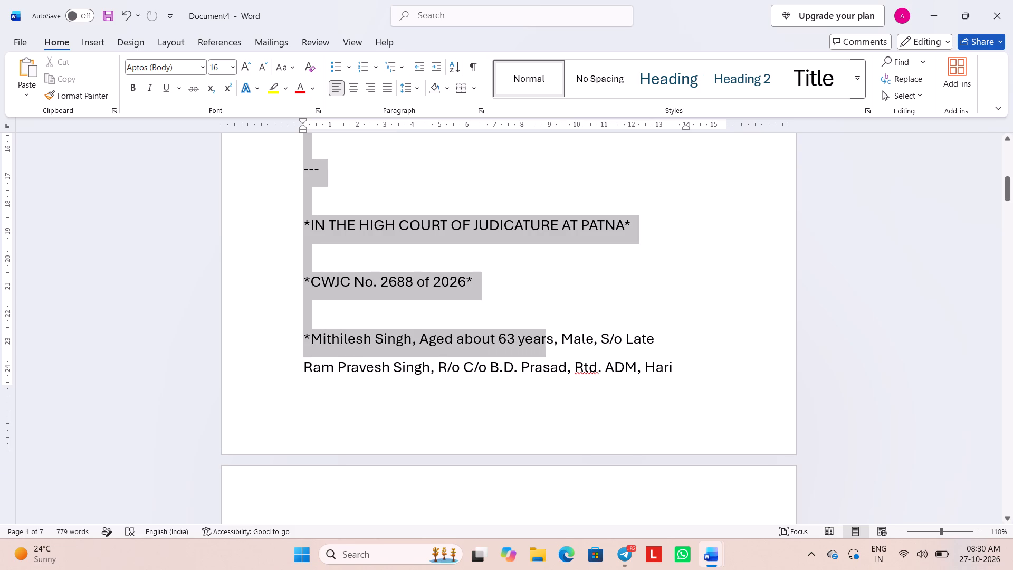
{"action": "left_click_drag", "start_coordinate": [547, 344], "coordinate": [601, 286]}
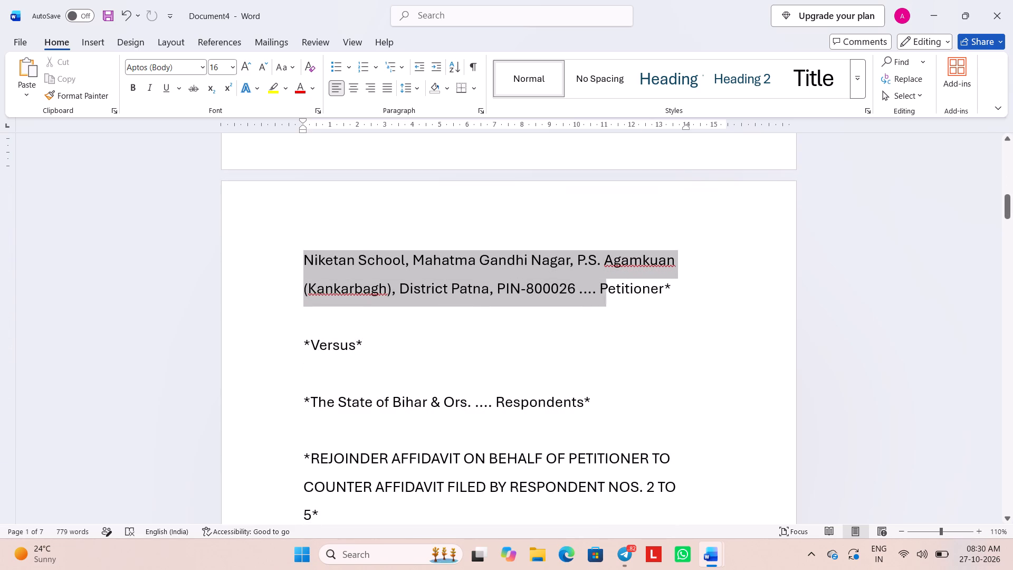
{"action": "left_click_drag", "start_coordinate": [601, 286], "coordinate": [584, 291]}
{"action": "left_click_drag", "start_coordinate": [584, 291], "coordinate": [575, 291]}
{"action": "key", "text": "BackSpace"}
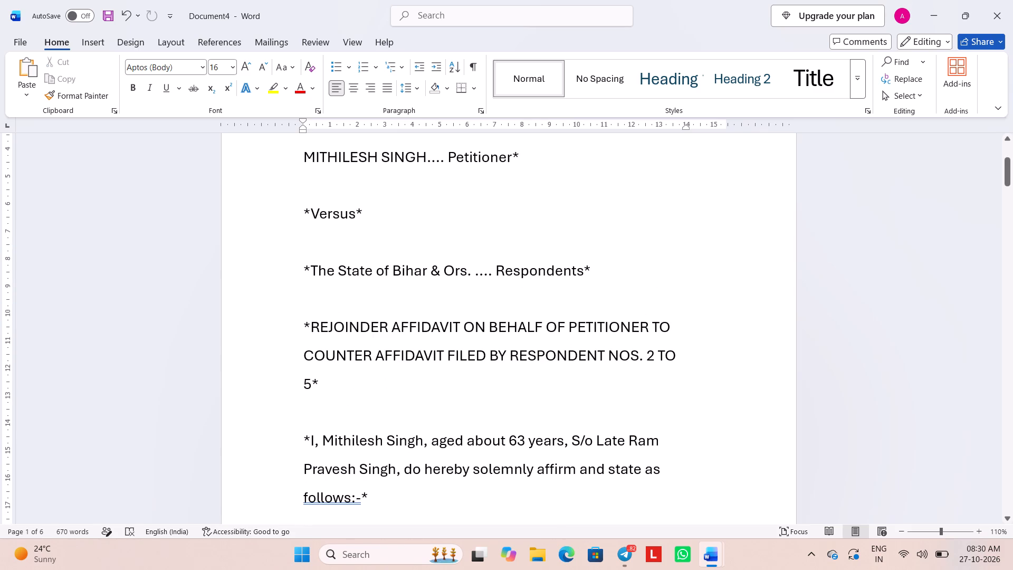
Insert 20 spaces between the petitioner's name and ".... Petitioner" to move the designation towards the right margin.
{"action": "key", "text": "m"}
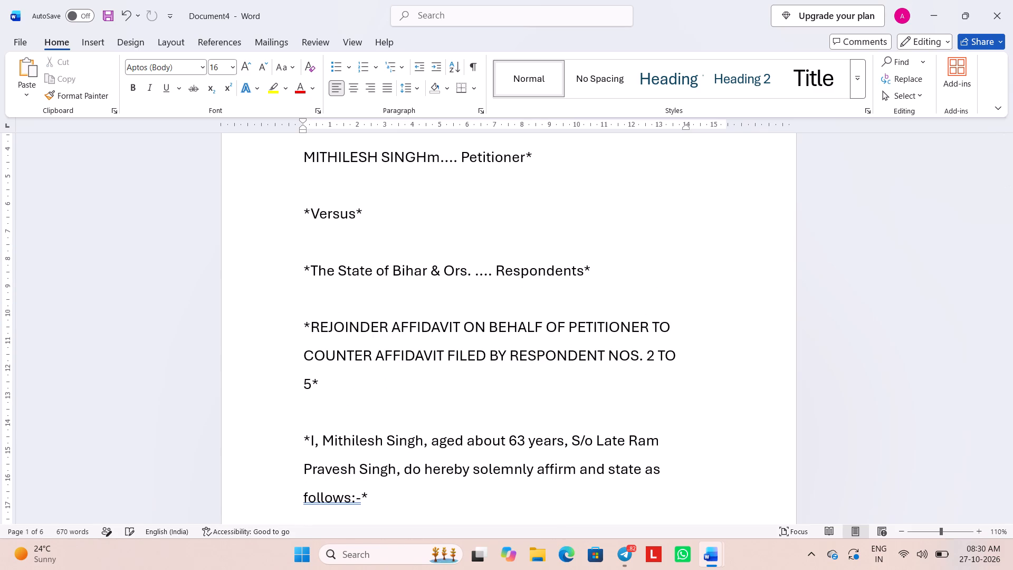
{"action": "key", "text": "BackSpace"}
{"action": "key", "text": "space"}
{"action": "key", "text": "space"}
{"action": "key", "text": "space"}
{"action": "key", "text": "space"}
{"action": "key", "text": "space"}
{"action": "key", "text": "space"}
{"action": "key", "text": "space"}
{"action": "key", "text": "space"}
{"action": "key", "text": "space"}
{"action": "key", "text": "space"}
{"action": "key", "text": "space"}
{"action": "key", "text": "space"}
{"action": "key", "text": "space"}
{"action": "key", "text": "space"}
{"action": "key", "text": "space"}
{"action": "key", "text": "space"}
{"action": "key", "text": "space"}
{"action": "key", "text": "space"}
{"action": "key", "text": "space"}
{"action": "key", "text": "space"}
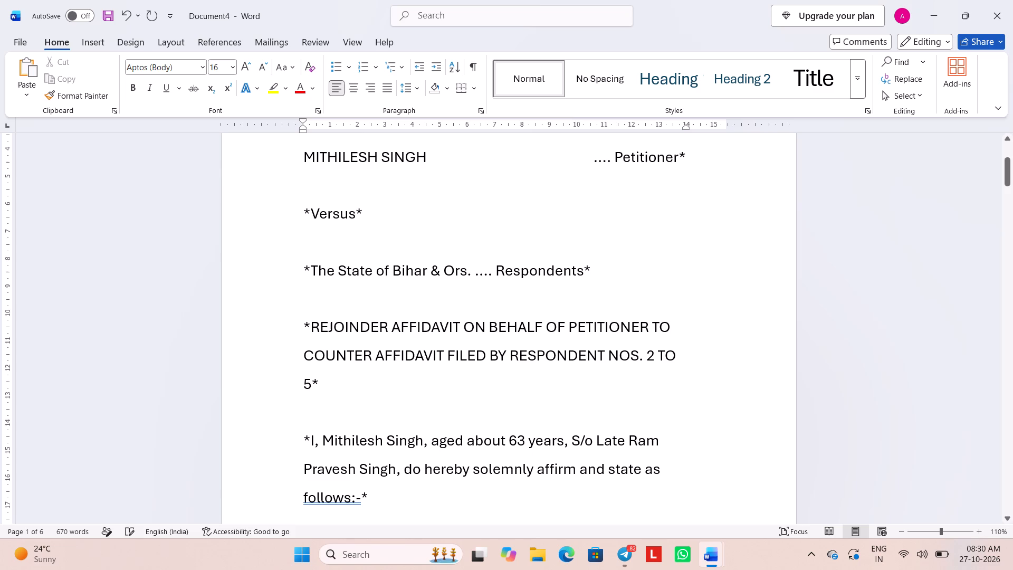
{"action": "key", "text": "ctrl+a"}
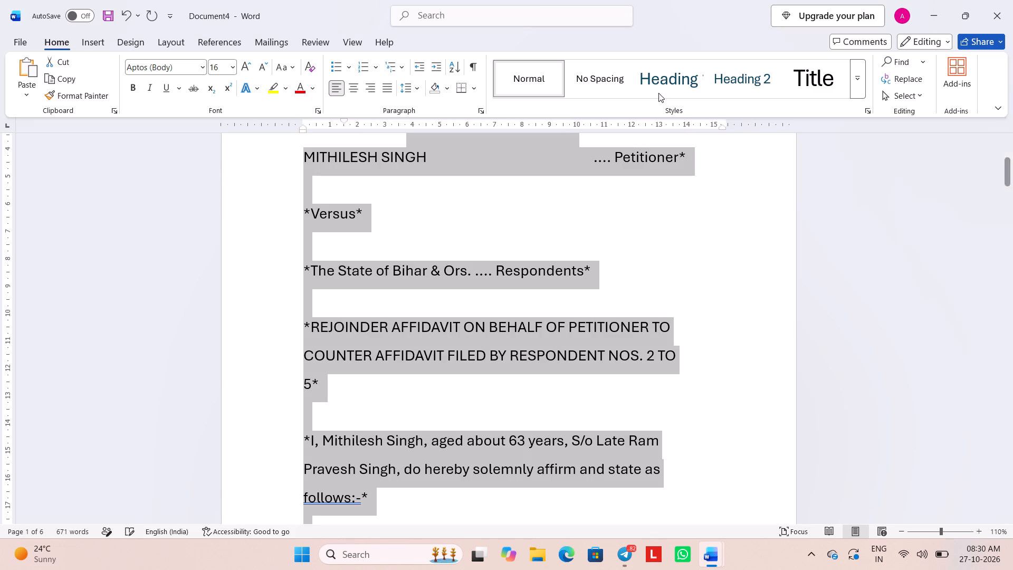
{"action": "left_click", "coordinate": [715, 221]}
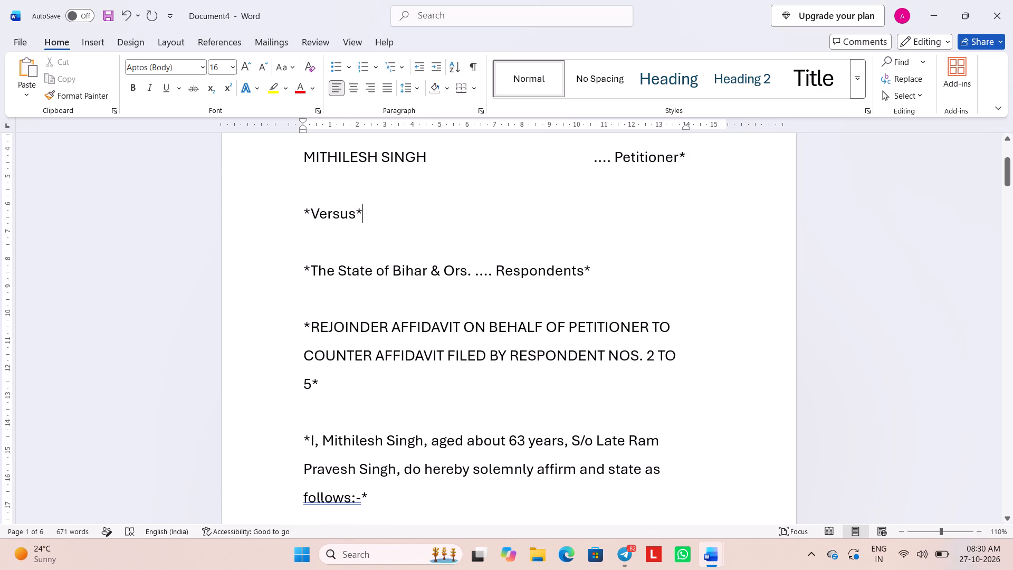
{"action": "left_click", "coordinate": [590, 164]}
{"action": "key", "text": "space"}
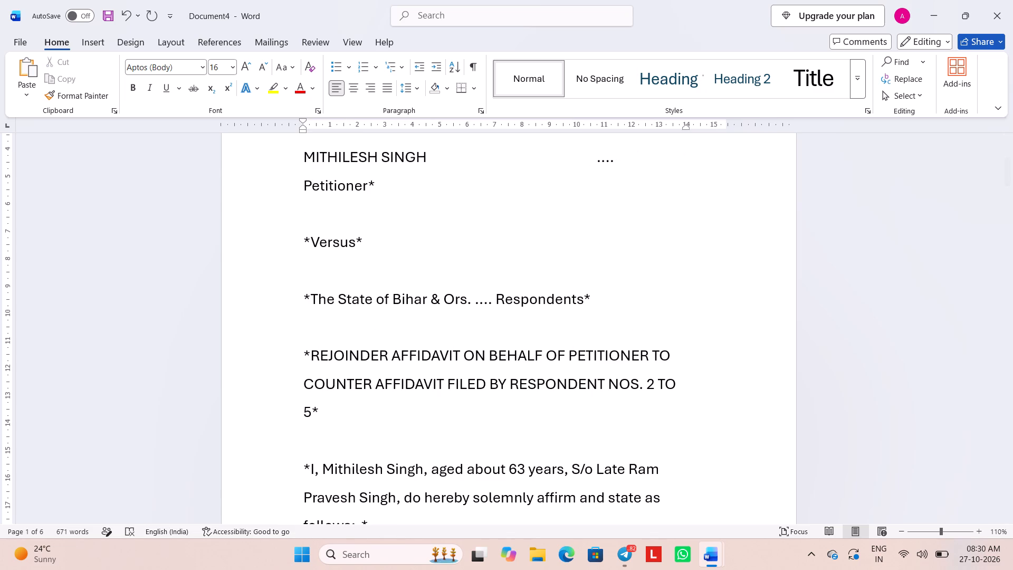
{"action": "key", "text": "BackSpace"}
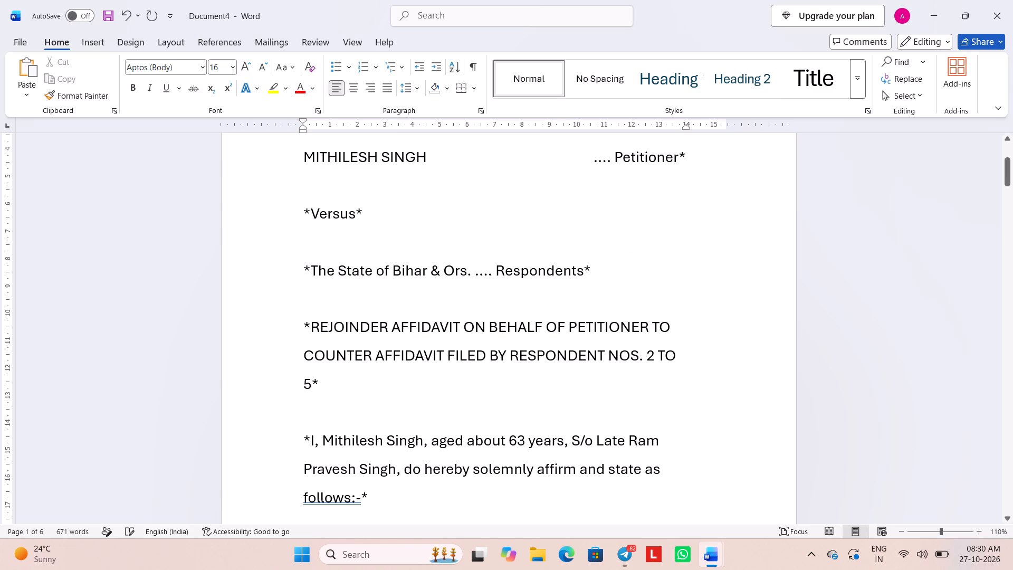
Extend the right indent of the whole document to about 15.8 cm on the ruler.
{"action": "key", "text": "ctrl+a"}
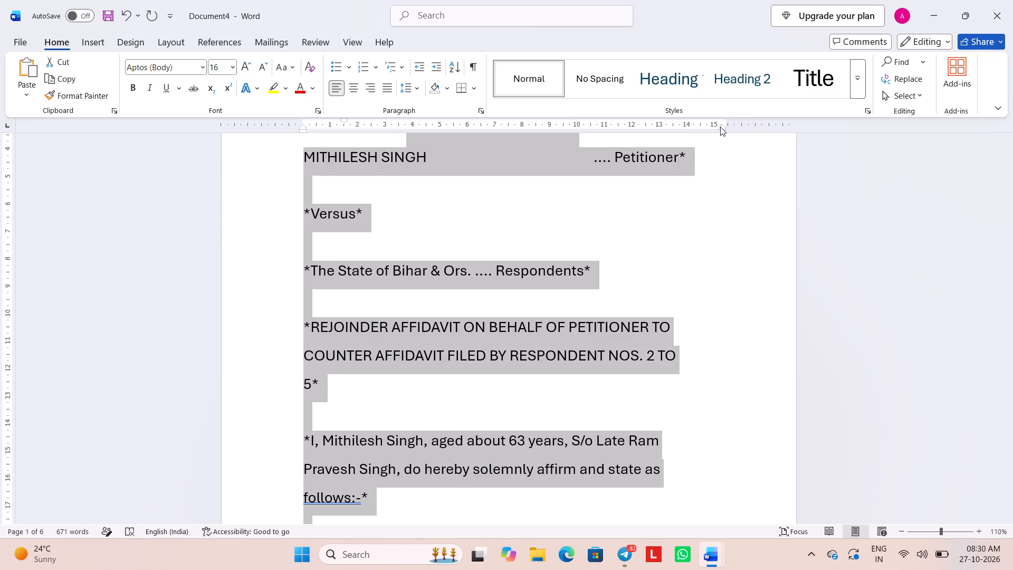
{"action": "left_click_drag", "start_coordinate": [721, 126], "coordinate": [726, 125]}
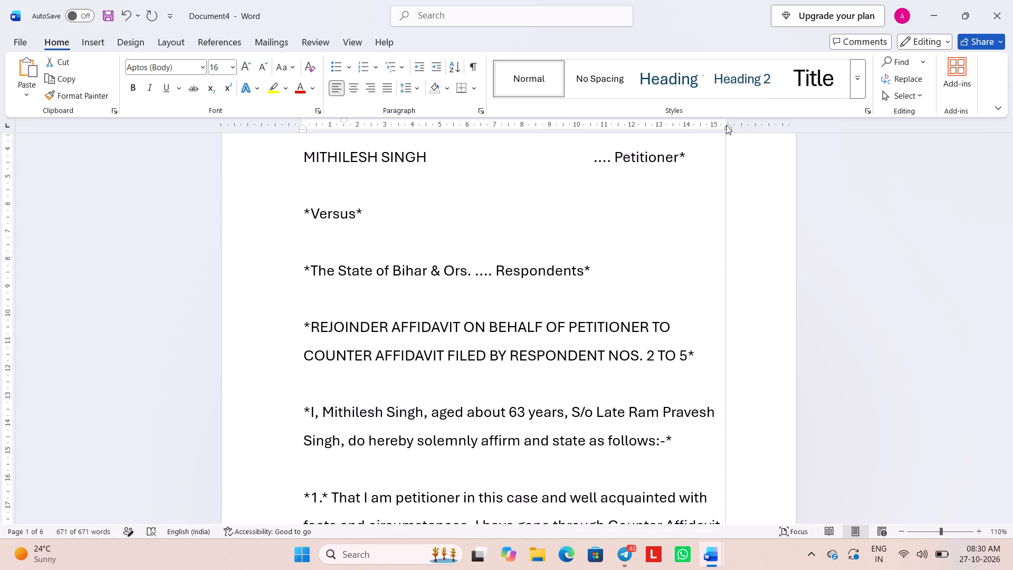
{"action": "left_click_drag", "start_coordinate": [726, 125], "coordinate": [733, 126]}
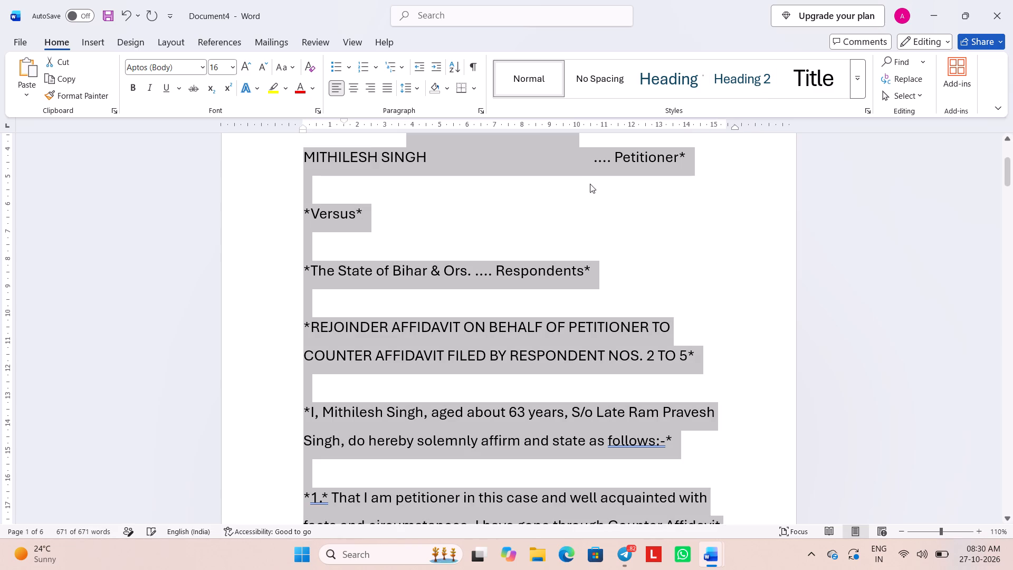
Add 11 more spaces before ".... Petitioner" so that it reaches the new right indent.
{"action": "left_click", "coordinate": [574, 163]}
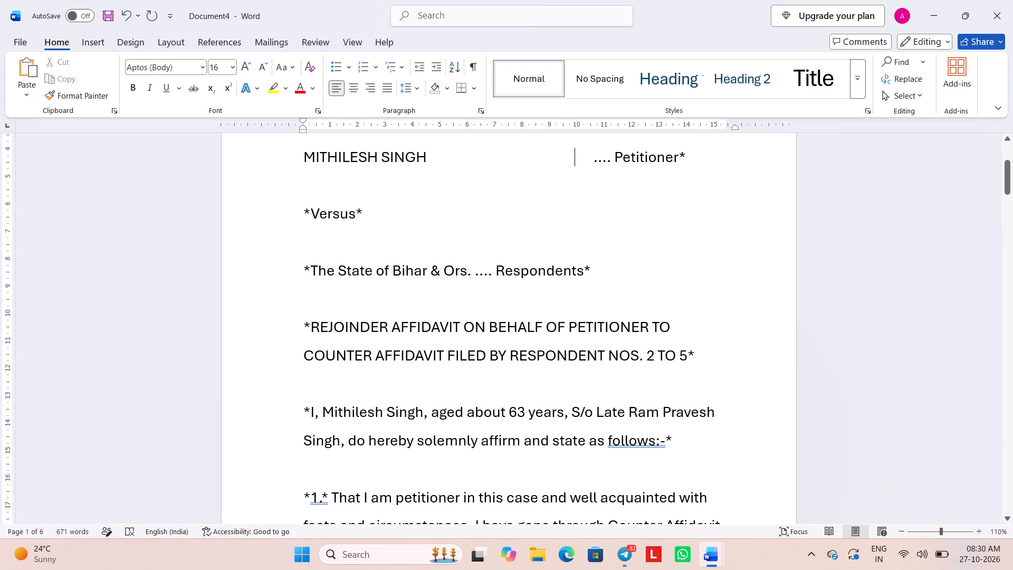
{"action": "key", "text": "space"}
{"action": "key", "text": "space"}
{"action": "key", "text": "space"}
{"action": "key", "text": "space"}
{"action": "key", "text": "space"}
{"action": "key", "text": "space"}
{"action": "key", "text": "space"}
{"action": "key", "text": "space"}
{"action": "key", "text": "space"}
{"action": "key", "text": "space"}
{"action": "key", "text": "space"}
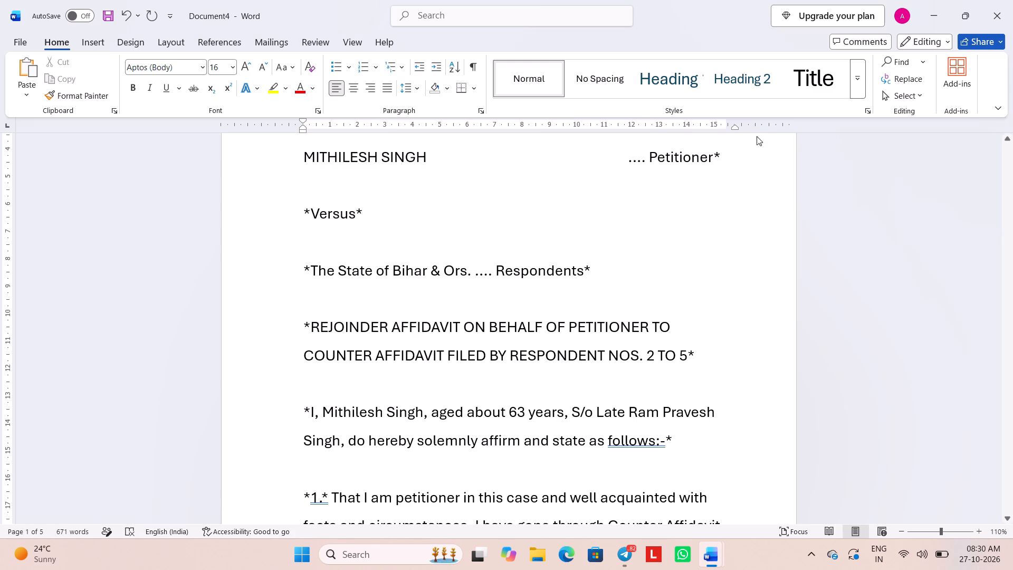
Remove the asterisk after "Petitioner" and lengthen its dotted leader by two dots.
{"action": "left_click", "coordinate": [731, 149]}
{"action": "key", "text": "BackSpace"}
{"action": "left_click", "coordinate": [633, 157]}
{"action": "type", "text": ".."}
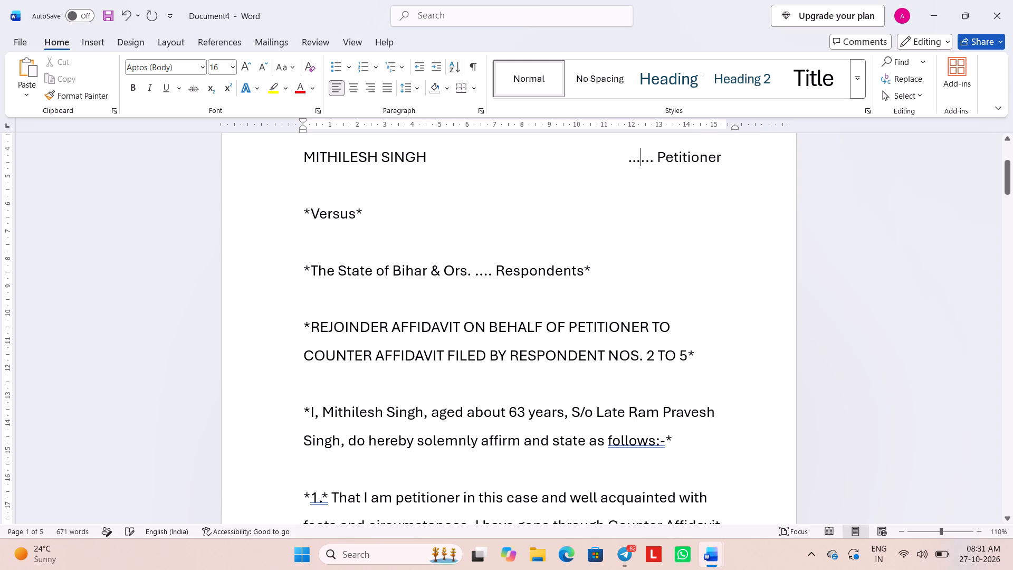
Strip the asterisks and preceding blank line from "Versus" and centre it with a first-line indent of about 5.7 cm.
{"action": "left_click", "coordinate": [309, 215]}
{"action": "key", "text": "BackSpace"}
{"action": "key", "text": "BackSpace"}
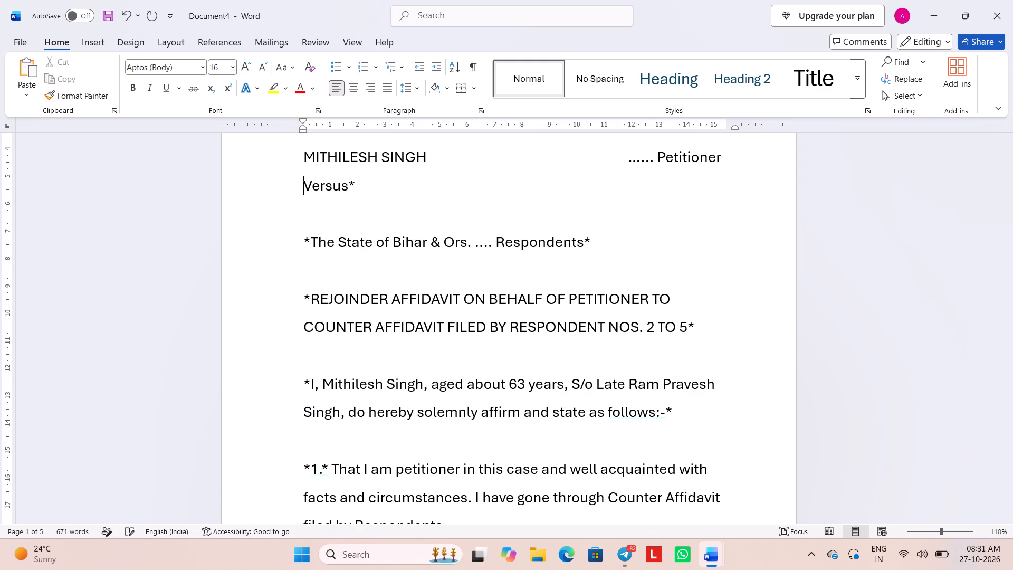
{"action": "key", "text": "BackSpace"}
{"action": "key", "text": "Return"}
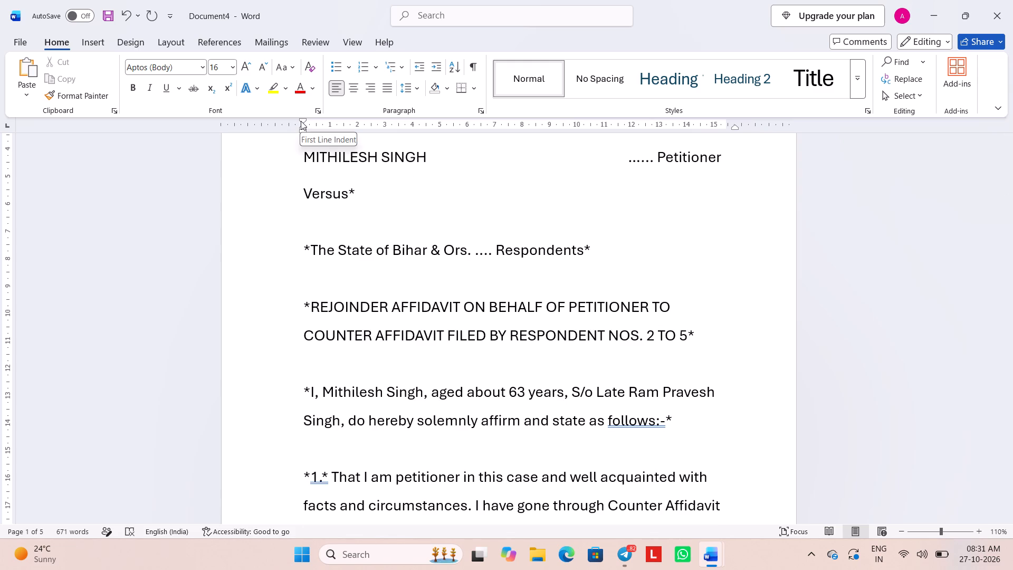
{"action": "left_click_drag", "start_coordinate": [301, 121], "coordinate": [439, 130]}
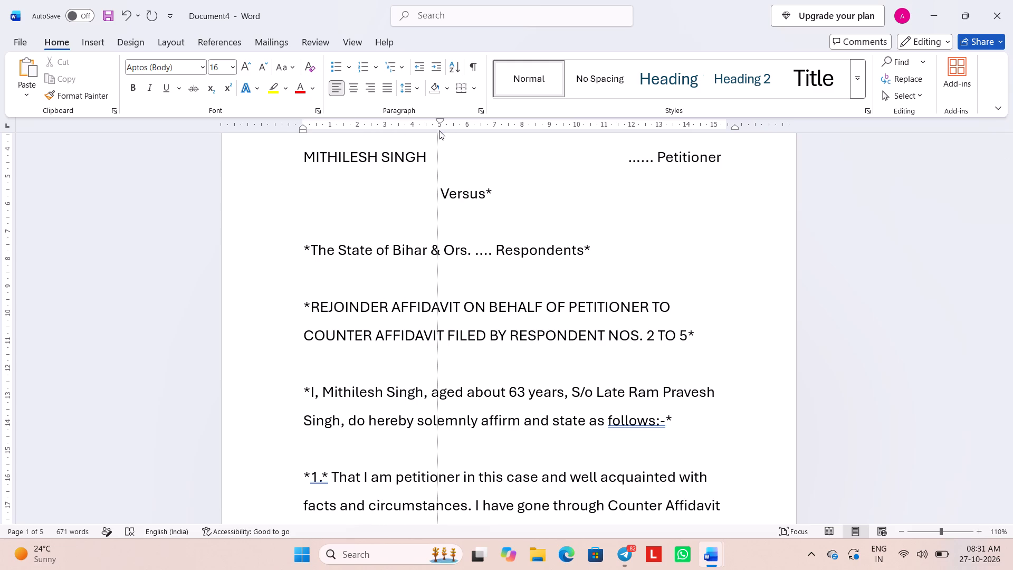
{"action": "left_click_drag", "start_coordinate": [439, 130], "coordinate": [458, 130]}
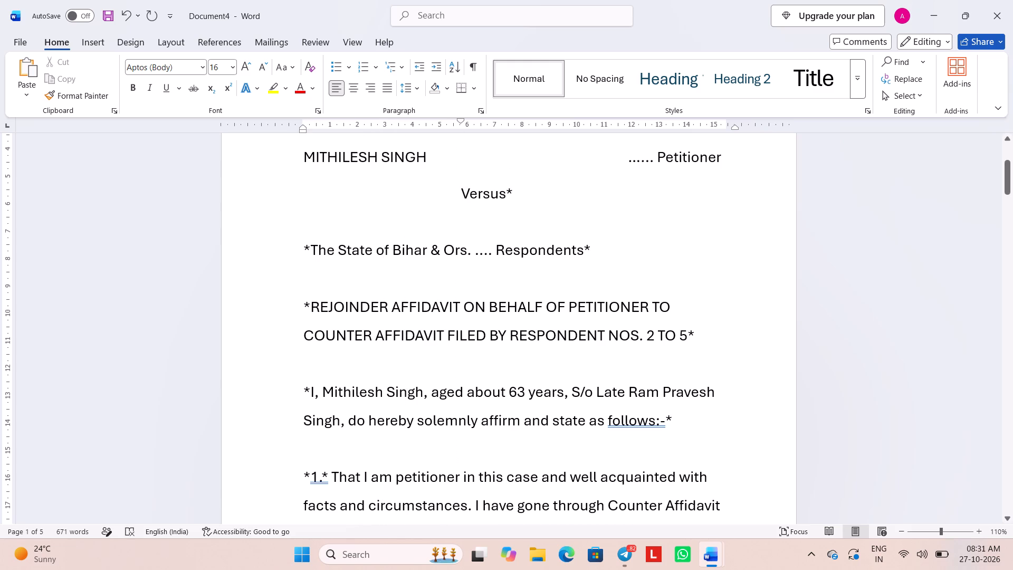
{"action": "left_click", "coordinate": [531, 197]}
{"action": "key", "text": "BackSpace"}
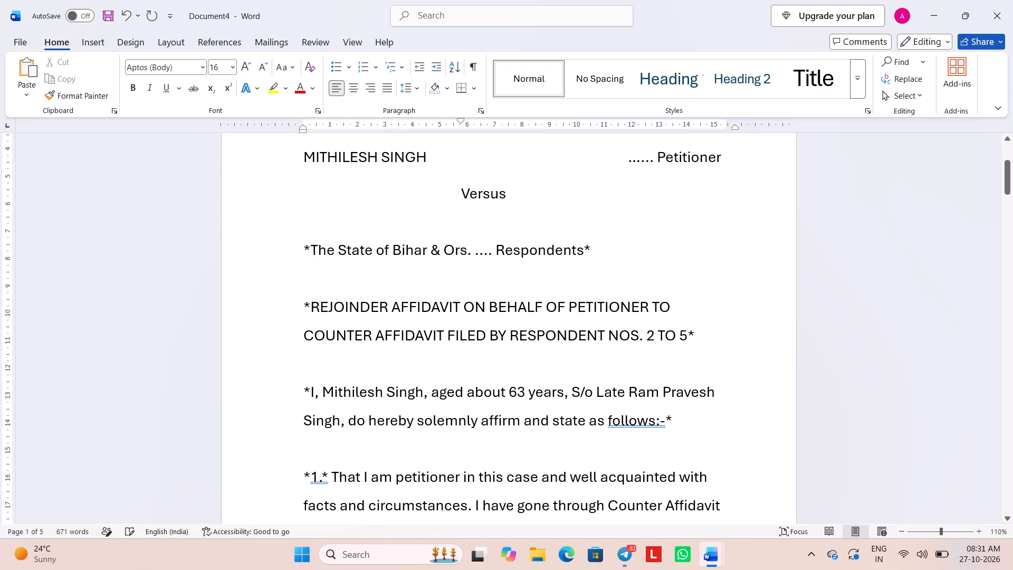
Remove the blank line and the leading asterisk before "The State of Bihar & Ors.".
{"action": "left_click", "coordinate": [377, 230]}
{"action": "key", "text": "BackSpace"}
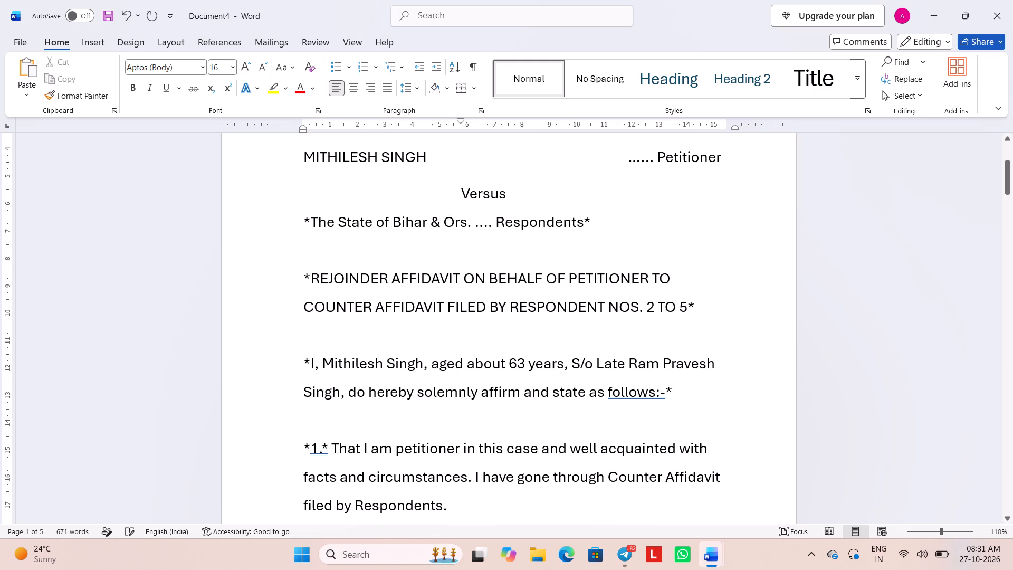
{"action": "left_click", "coordinate": [307, 227]}
{"action": "key", "text": "BackSpace"}
Space "Respondents" out to the right margin on the State of Bihar line and lengthen its dotted leader to seven dots.
{"action": "left_click", "coordinate": [468, 228]}
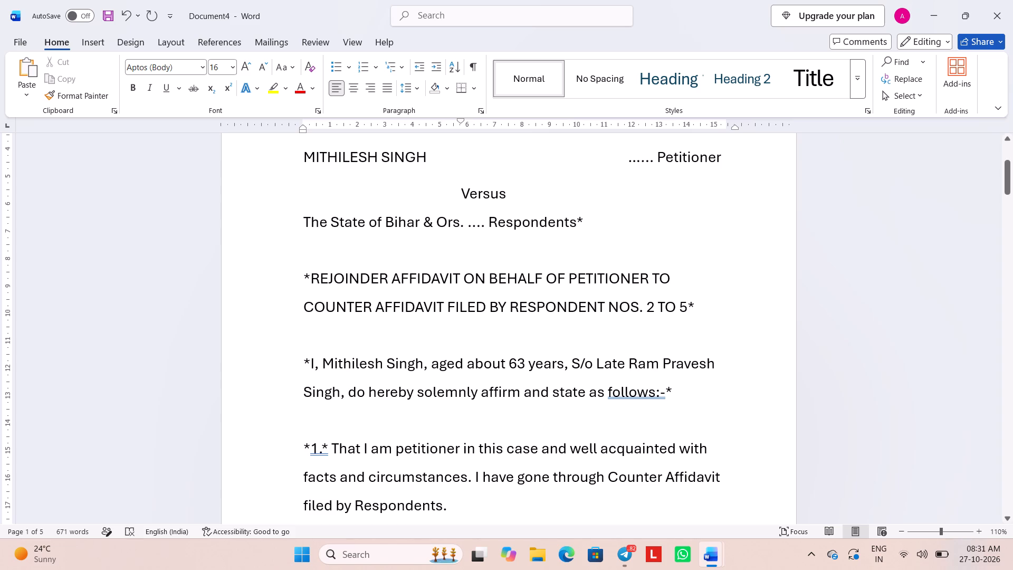
{"action": "key", "text": "space"}
{"action": "key", "text": "space"}
{"action": "key", "text": "space"}
{"action": "key", "text": "space"}
{"action": "key", "text": "space"}
{"action": "key", "text": "space"}
{"action": "key", "text": "space"}
{"action": "key", "text": "space"}
{"action": "key", "text": "space"}
{"action": "key", "text": "space"}
{"action": "key", "text": "space"}
{"action": "key", "text": "space"}
{"action": "key", "text": "space"}
{"action": "key", "text": "space"}
{"action": "key", "text": "space"}
{"action": "key", "text": "space"}
{"action": "key", "text": "space"}
{"action": "key", "text": "space"}
{"action": "key", "text": "space"}
{"action": "key", "text": "space"}
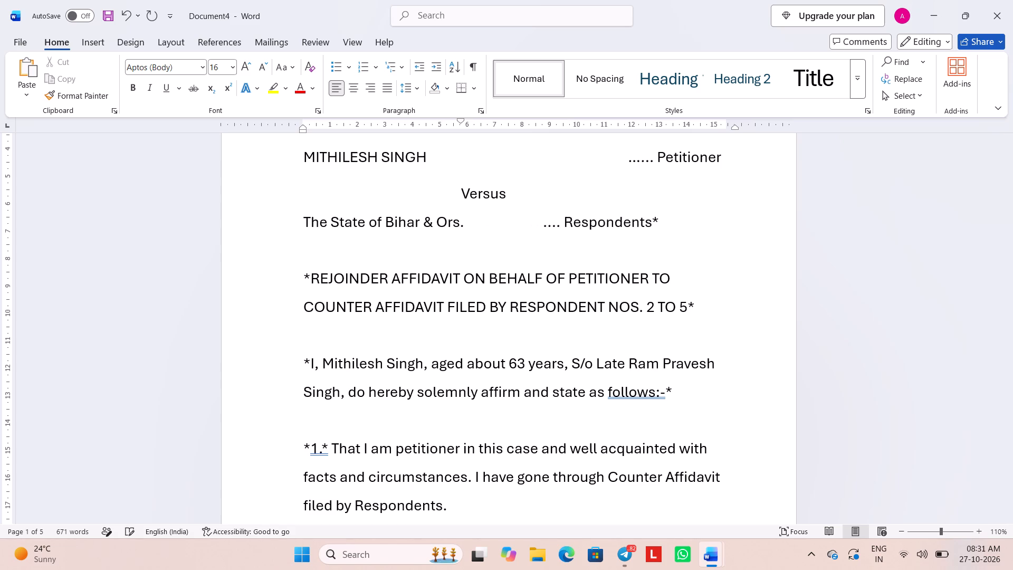
{"action": "type", "text": ".."}
{"action": "key", "text": "Left"}
{"action": "key", "text": "Left"}
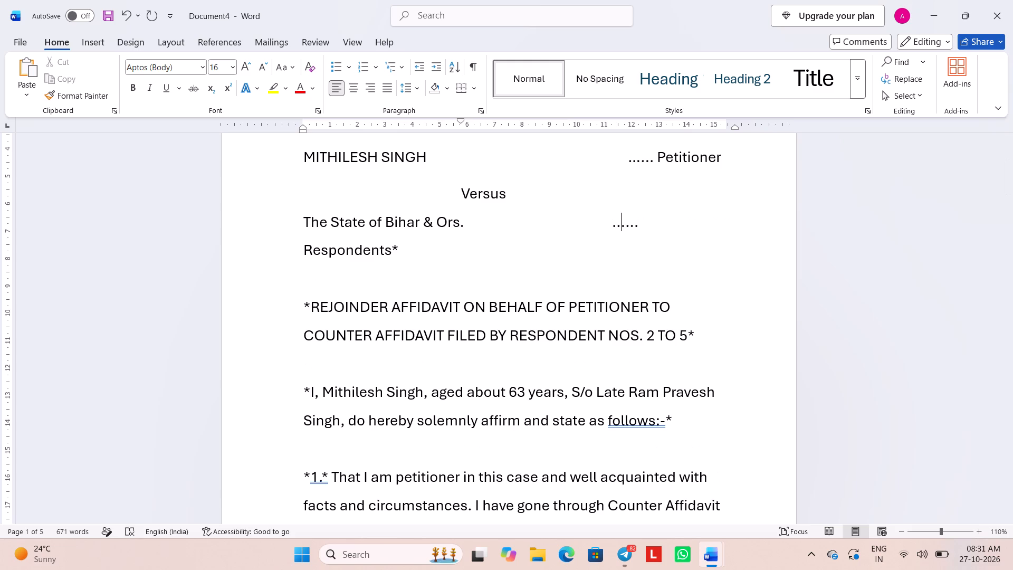
{"action": "key", "text": "BackSpace"}
{"action": "key", "text": "BackSpace"}
{"action": "key", "text": "BackSpace"}
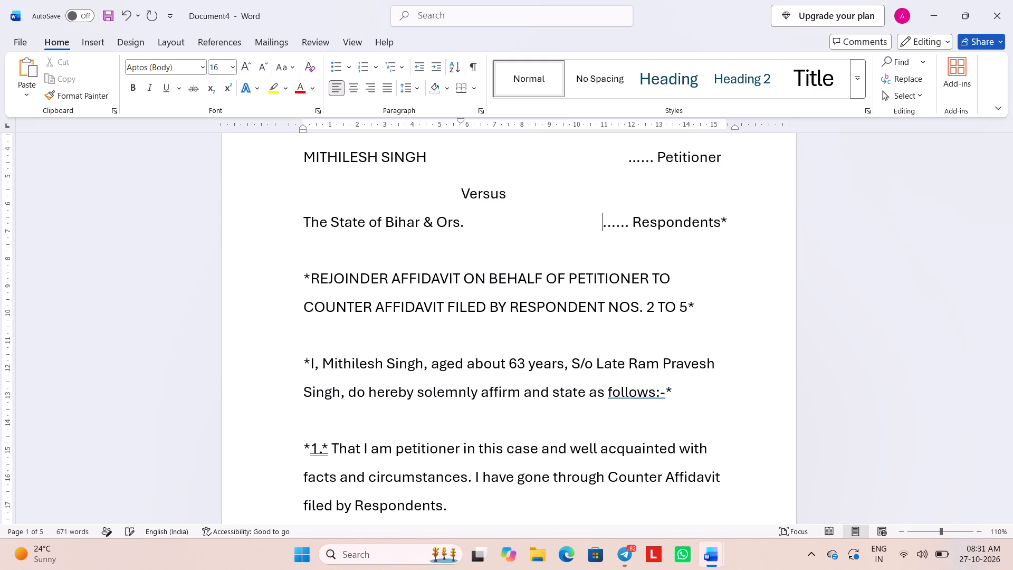
{"action": "key", "text": "period"}
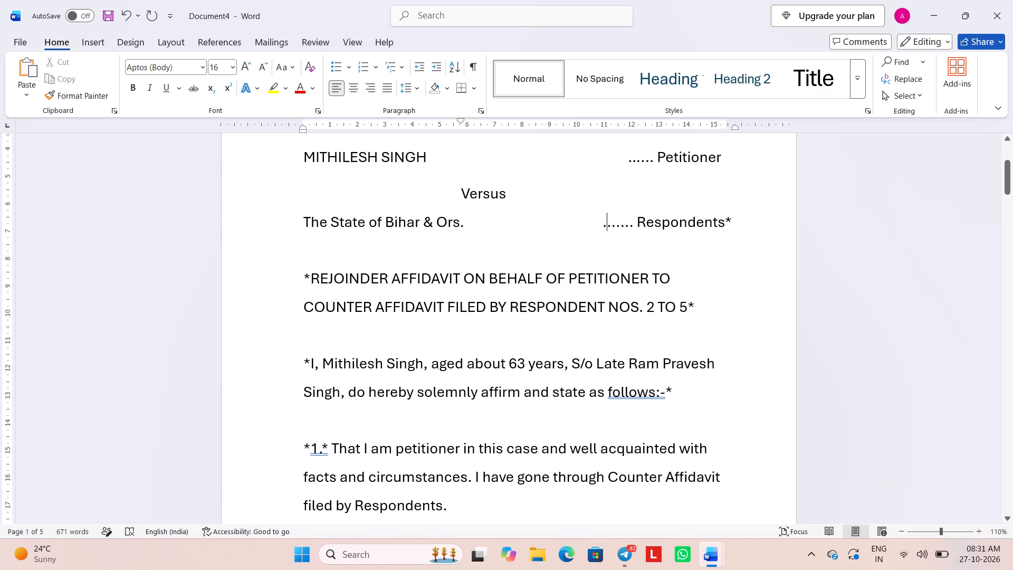
Remove the trailing asterisk after "Respondents" on the State of Bihar line.
{"action": "left_click", "coordinate": [737, 227]}
{"action": "key", "text": "BackSpace"}
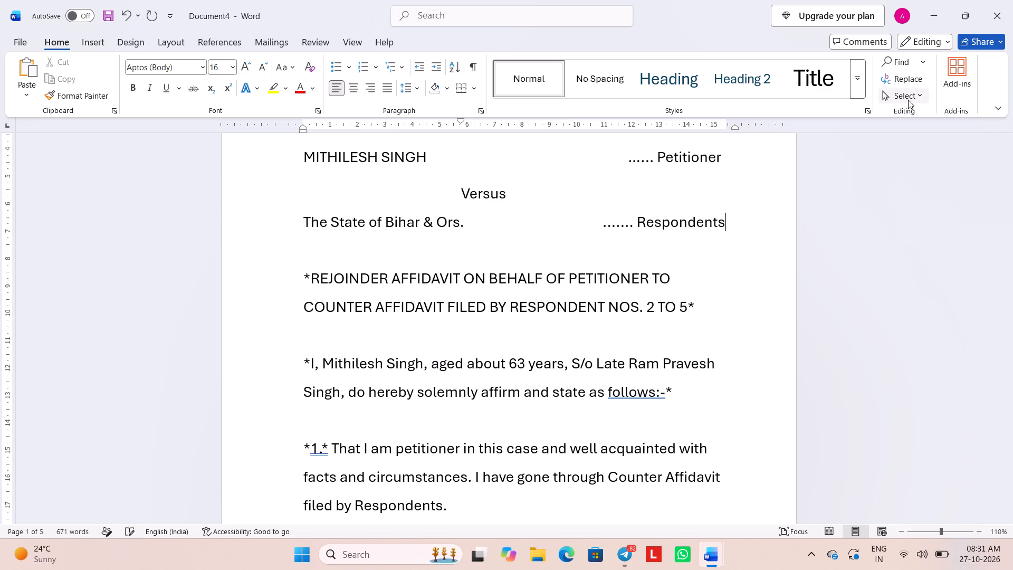
Replace every asterisk in the rejoinder affidavit with nothing.
{"action": "left_click", "coordinate": [906, 81]}
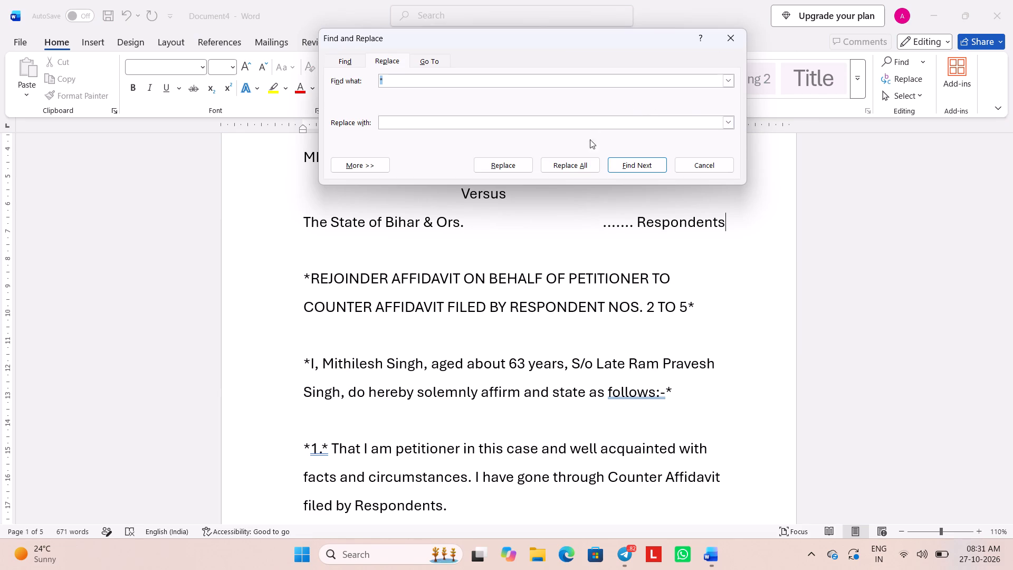
{"action": "left_click", "coordinate": [587, 159]}
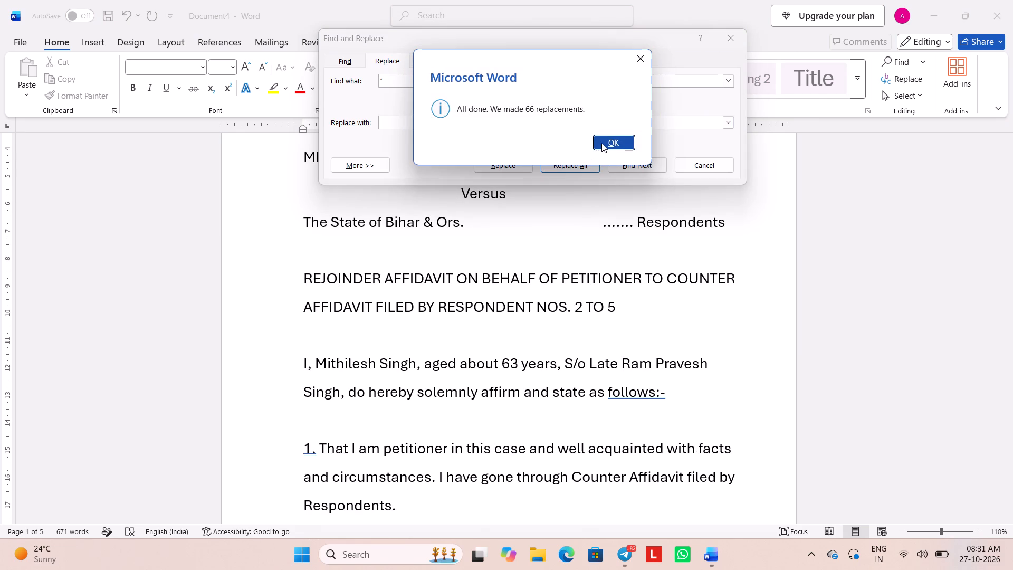
{"action": "left_click", "coordinate": [601, 143]}
{"action": "left_click", "coordinate": [701, 170]}
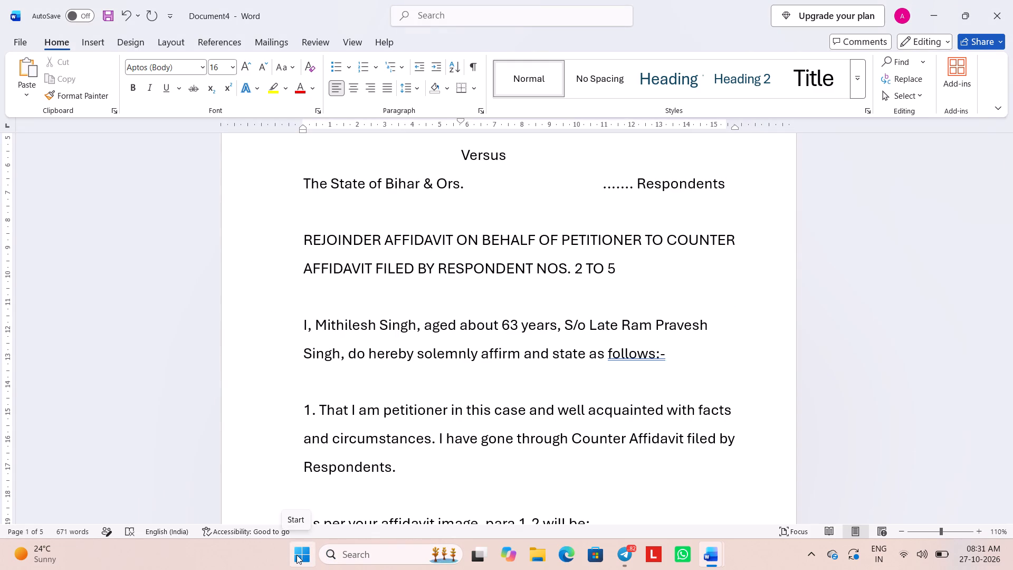
Launch another Word window and open the most recently used document from the recent files.
{"action": "left_click", "coordinate": [297, 555]}
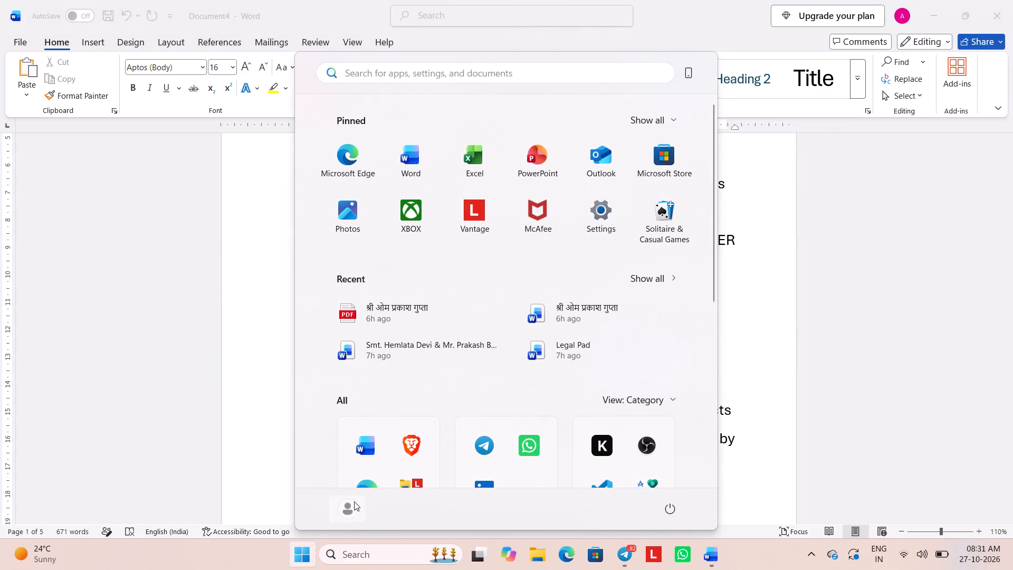
{"action": "left_click", "coordinate": [369, 440]}
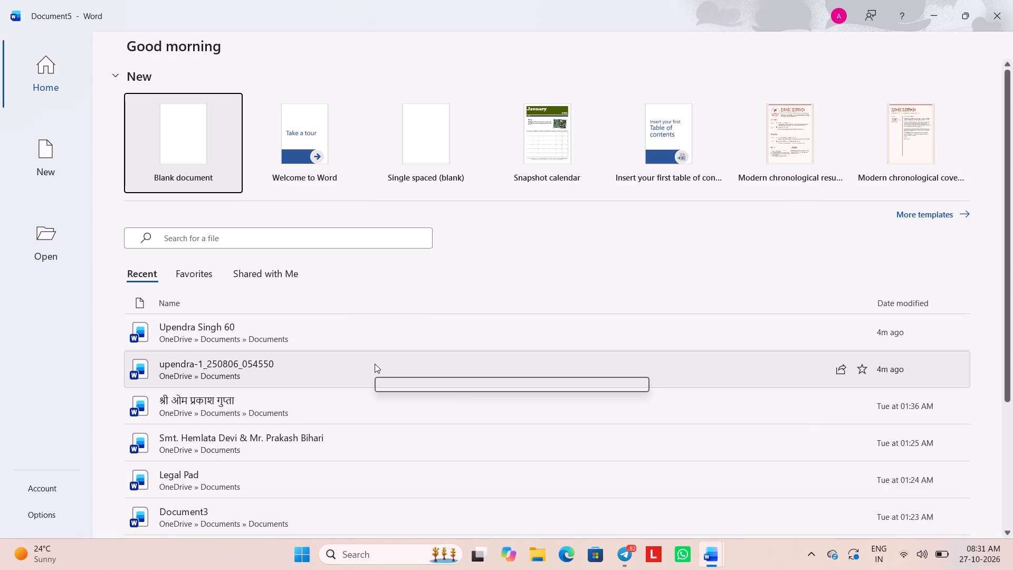
{"action": "left_click", "coordinate": [378, 345]}
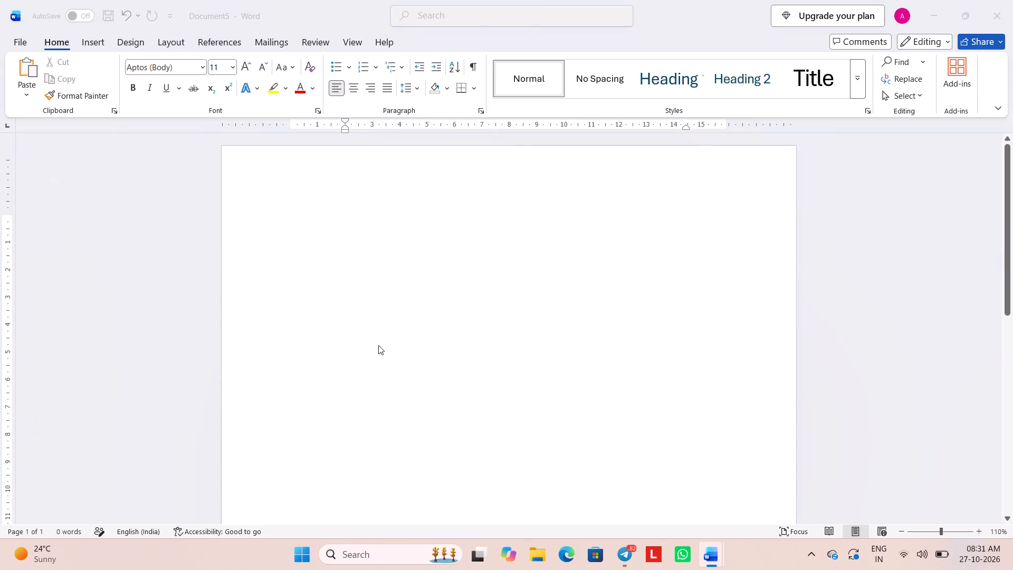
Examine the earlier writ petition numbered 60, from its court heading and party block through the brief facts.
{"action": "scroll", "coordinate": [378, 345], "scroll_direction": "down", "scroll_amount": 2}
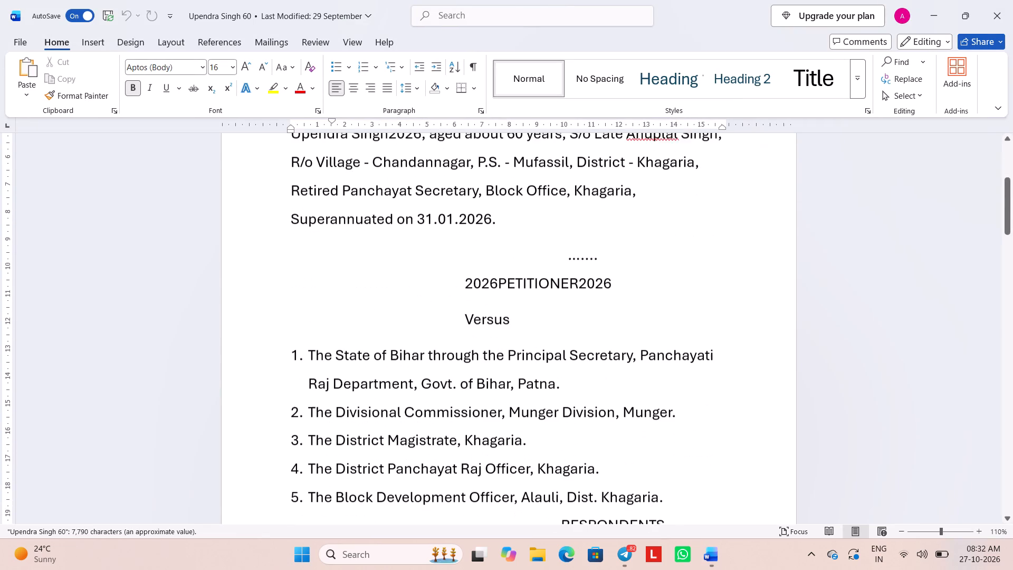
{"action": "scroll", "coordinate": [378, 345], "scroll_direction": "down", "scroll_amount": 3}
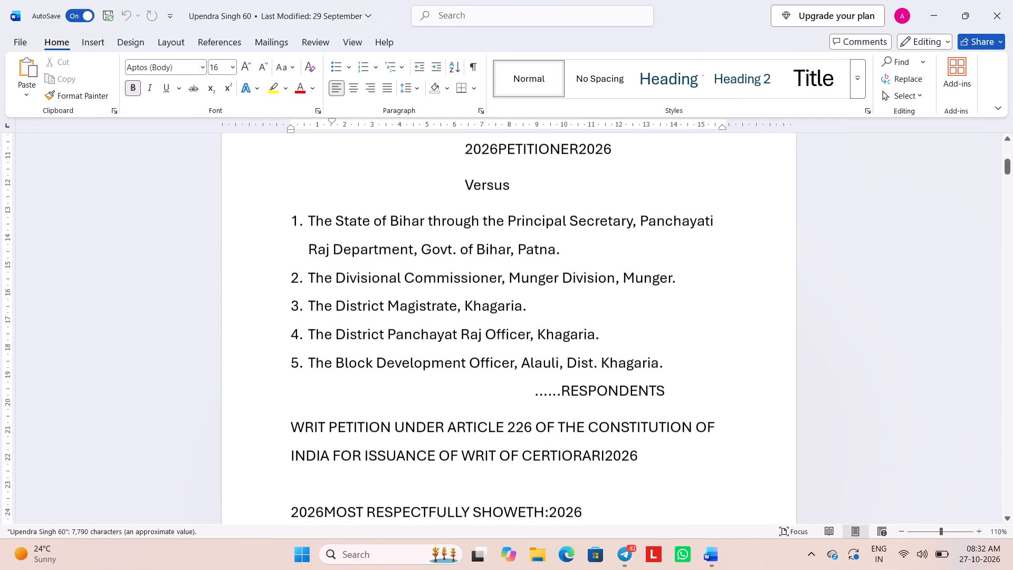
{"action": "scroll", "coordinate": [378, 345], "scroll_direction": "down", "scroll_amount": 2}
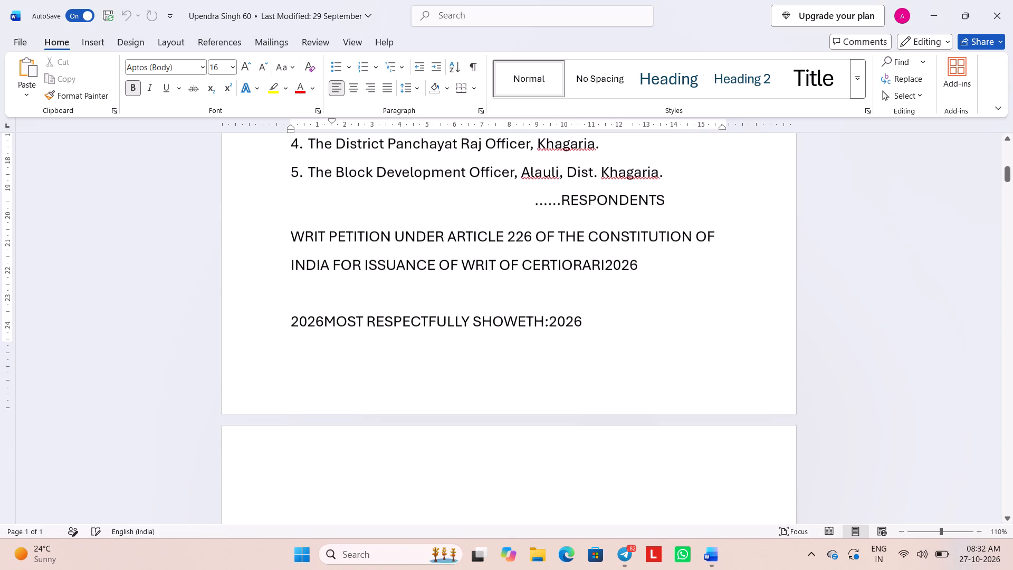
{"action": "scroll", "coordinate": [378, 345], "scroll_direction": "down", "scroll_amount": 3}
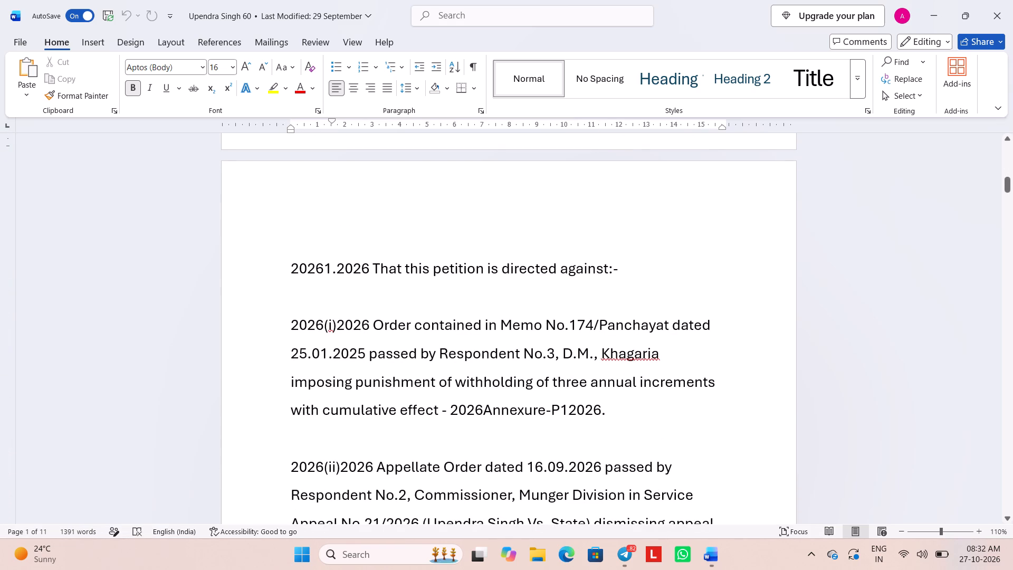
{"action": "scroll", "coordinate": [378, 345], "scroll_direction": "down", "scroll_amount": 2}
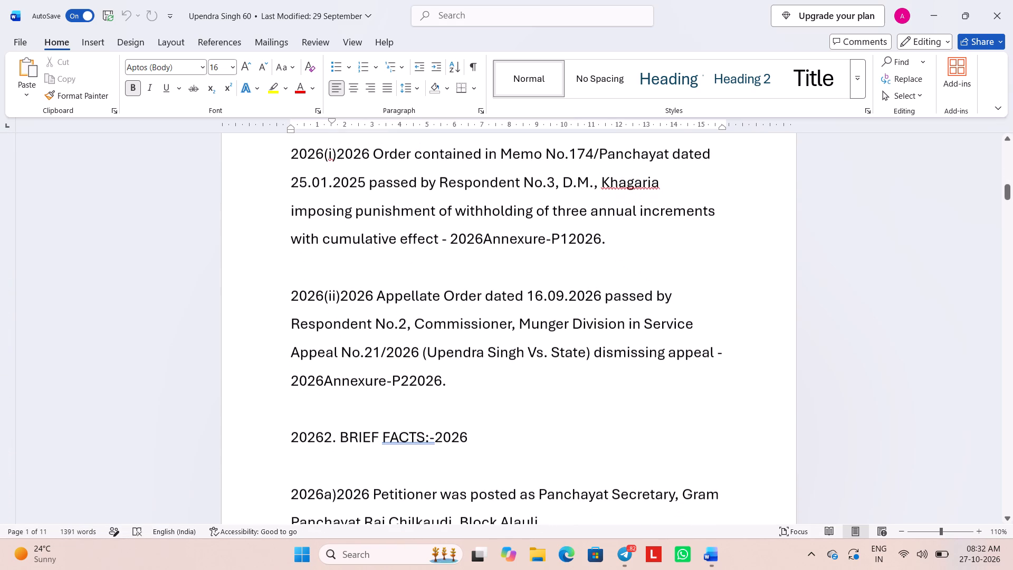
{"action": "scroll", "coordinate": [378, 345], "scroll_direction": "down", "scroll_amount": 5}
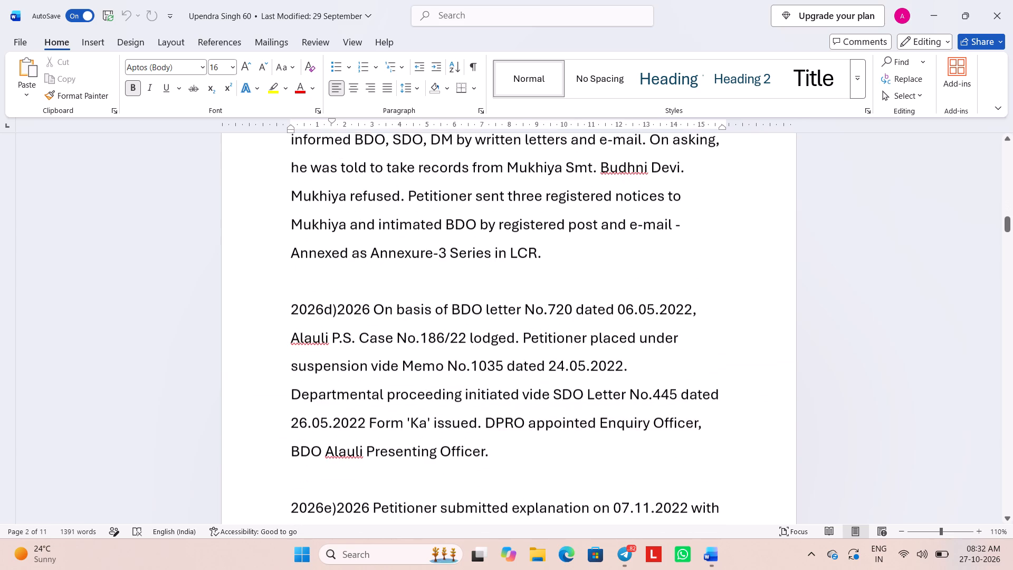
{"action": "scroll", "coordinate": [378, 345], "scroll_direction": "up", "scroll_amount": 11}
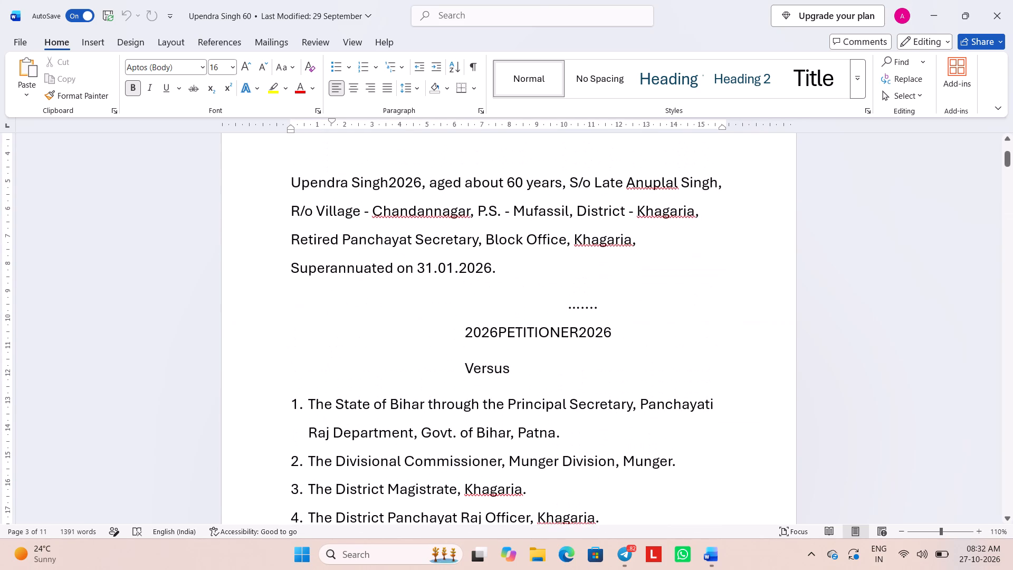
{"action": "scroll", "coordinate": [479, 375], "scroll_direction": "up", "scroll_amount": 1}
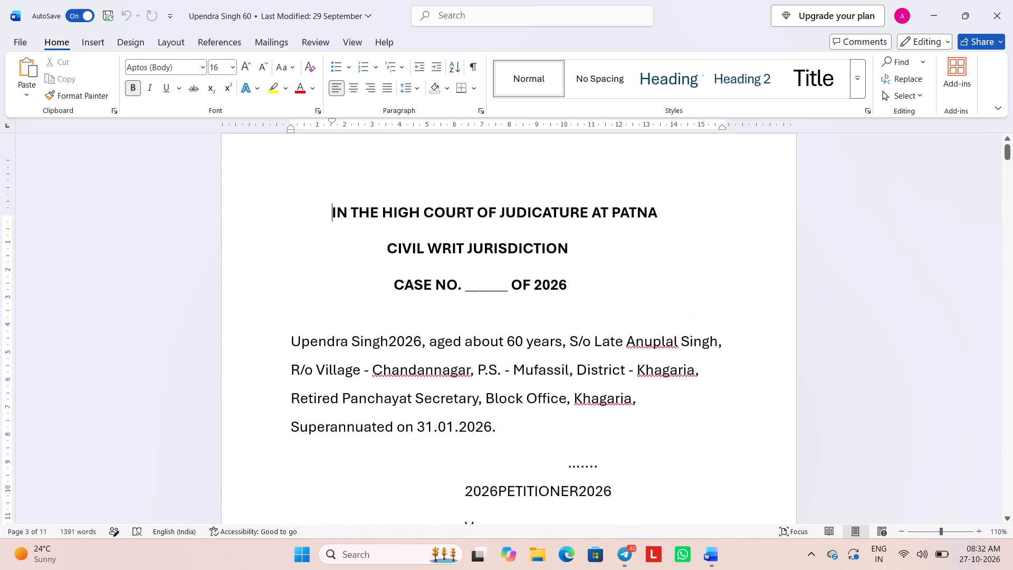
{"action": "scroll", "coordinate": [479, 375], "scroll_direction": "up", "scroll_amount": 1}
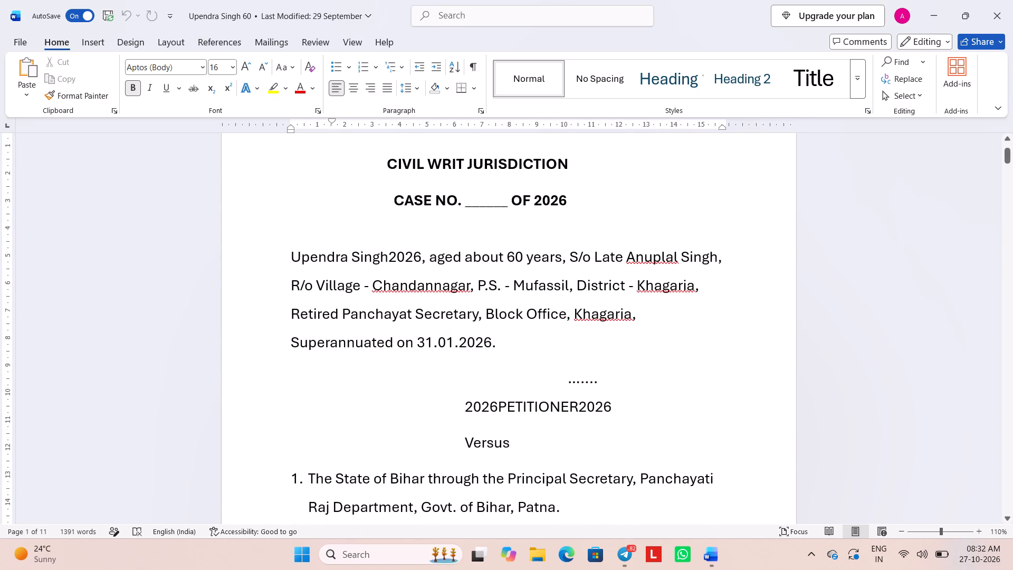
{"action": "left_click", "coordinate": [901, 81]}
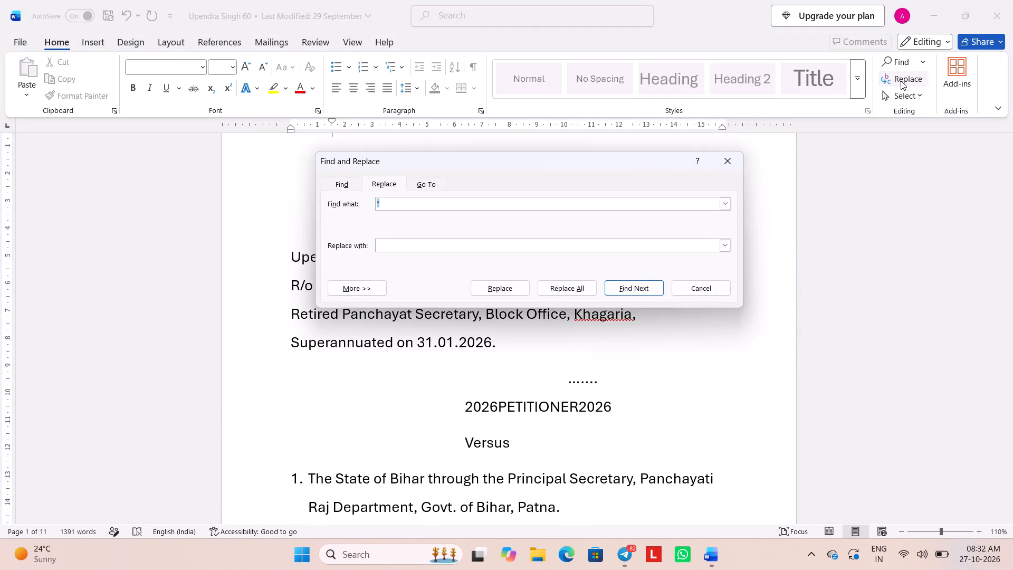
{"action": "left_click", "coordinate": [697, 280]}
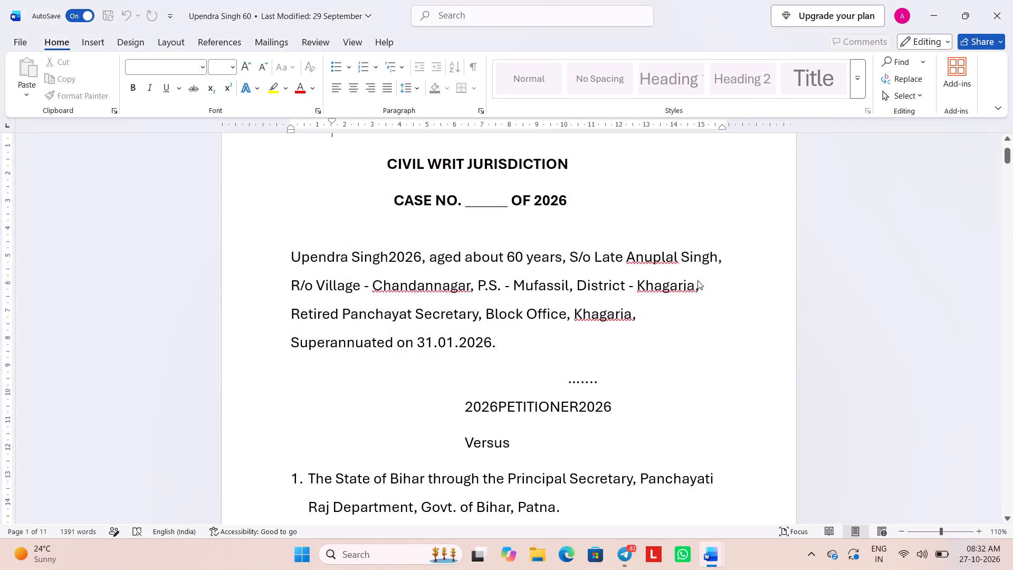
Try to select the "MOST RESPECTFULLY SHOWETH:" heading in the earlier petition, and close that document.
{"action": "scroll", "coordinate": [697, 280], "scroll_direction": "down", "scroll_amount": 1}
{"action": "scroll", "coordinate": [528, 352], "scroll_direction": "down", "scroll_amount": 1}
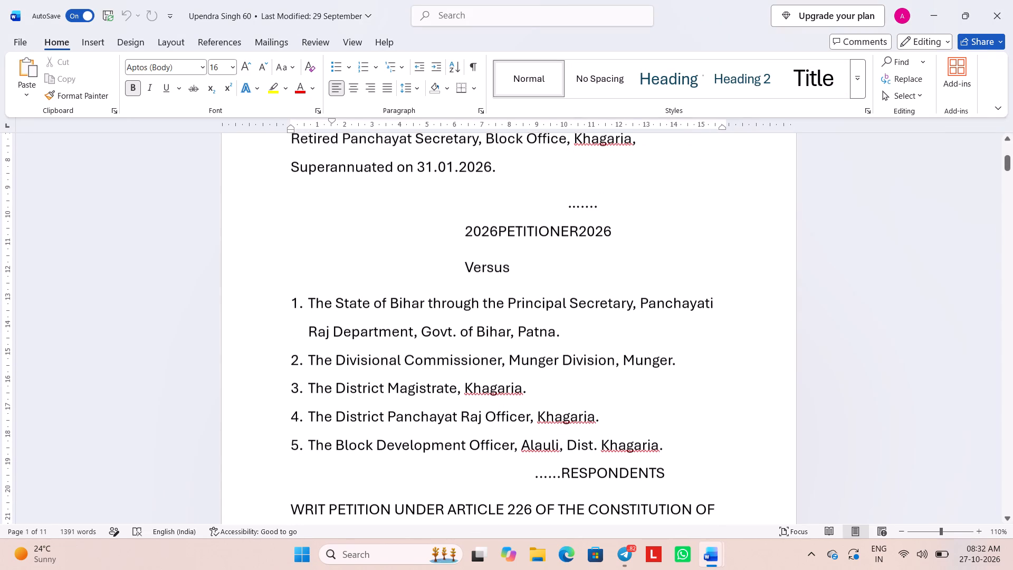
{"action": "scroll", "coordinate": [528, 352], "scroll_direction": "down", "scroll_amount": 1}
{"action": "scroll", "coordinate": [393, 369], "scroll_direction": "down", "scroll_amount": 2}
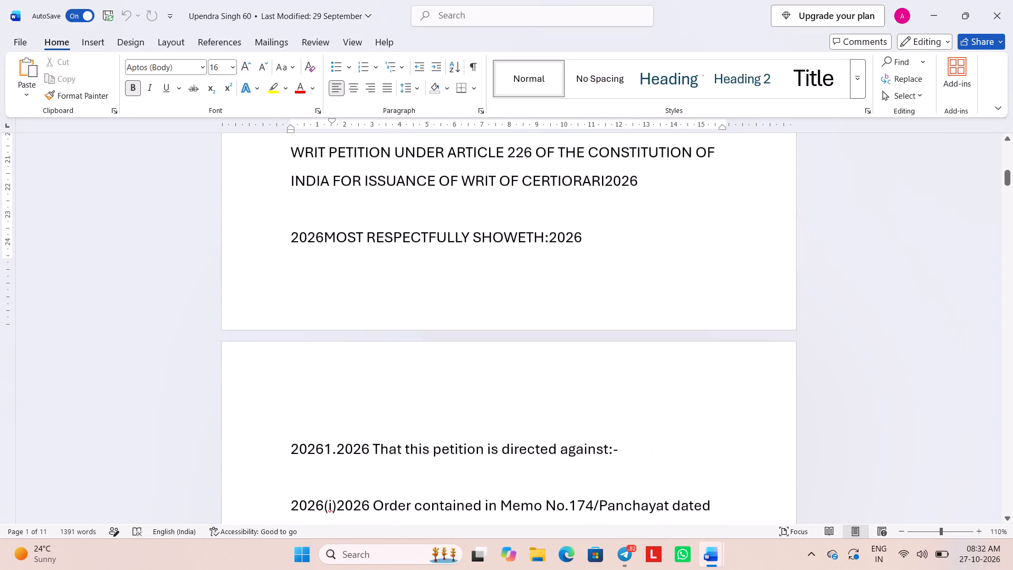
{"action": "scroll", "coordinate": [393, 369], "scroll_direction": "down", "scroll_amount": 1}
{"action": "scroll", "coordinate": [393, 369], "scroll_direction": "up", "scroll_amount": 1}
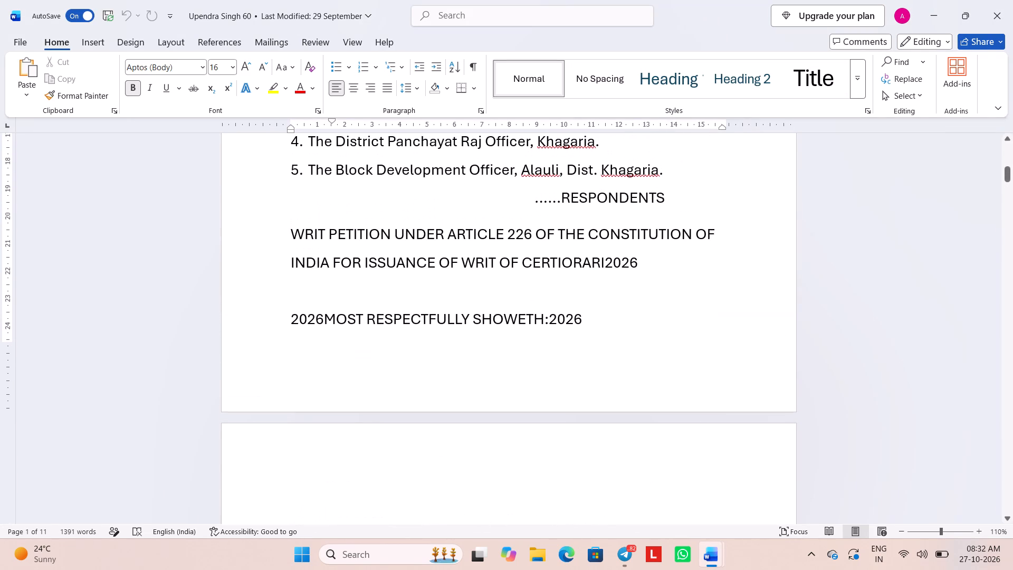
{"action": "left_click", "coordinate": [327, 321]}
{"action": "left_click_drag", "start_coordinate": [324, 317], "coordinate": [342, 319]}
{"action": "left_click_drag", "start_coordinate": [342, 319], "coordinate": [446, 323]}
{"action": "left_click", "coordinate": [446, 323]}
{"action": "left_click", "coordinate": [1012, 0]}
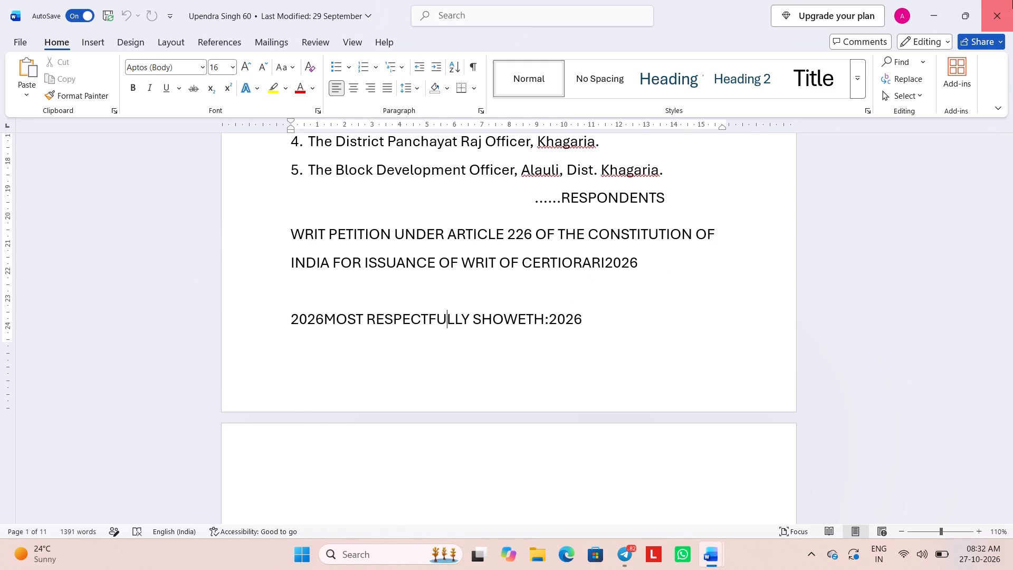
Start a new Word window, search the files for "up" and open the earlier document numbered 29.
{"action": "left_click", "coordinate": [307, 541]}
{"action": "left_click", "coordinate": [361, 444]}
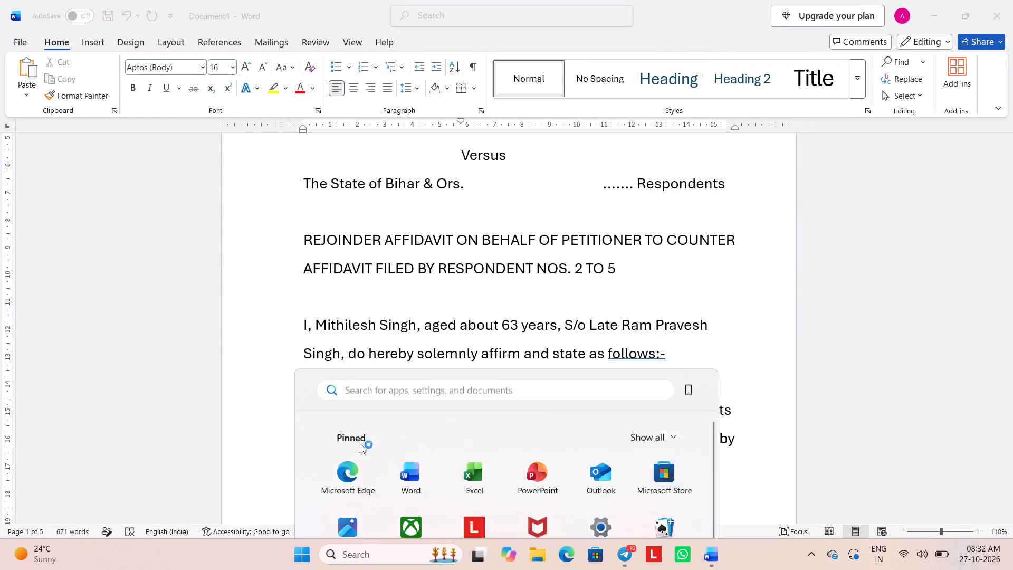
{"action": "left_click", "coordinate": [311, 234]}
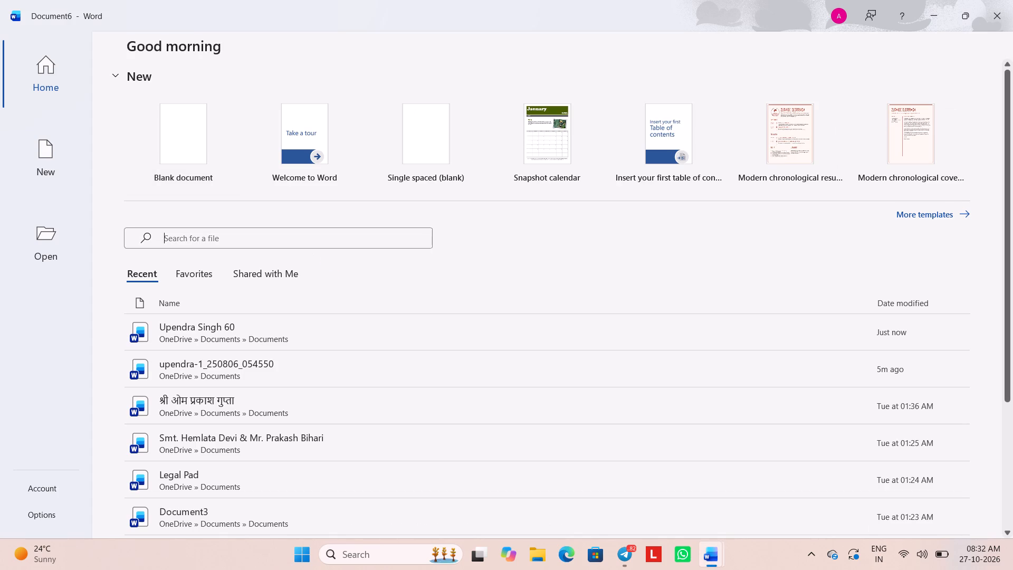
{"action": "type", "text": "up"}
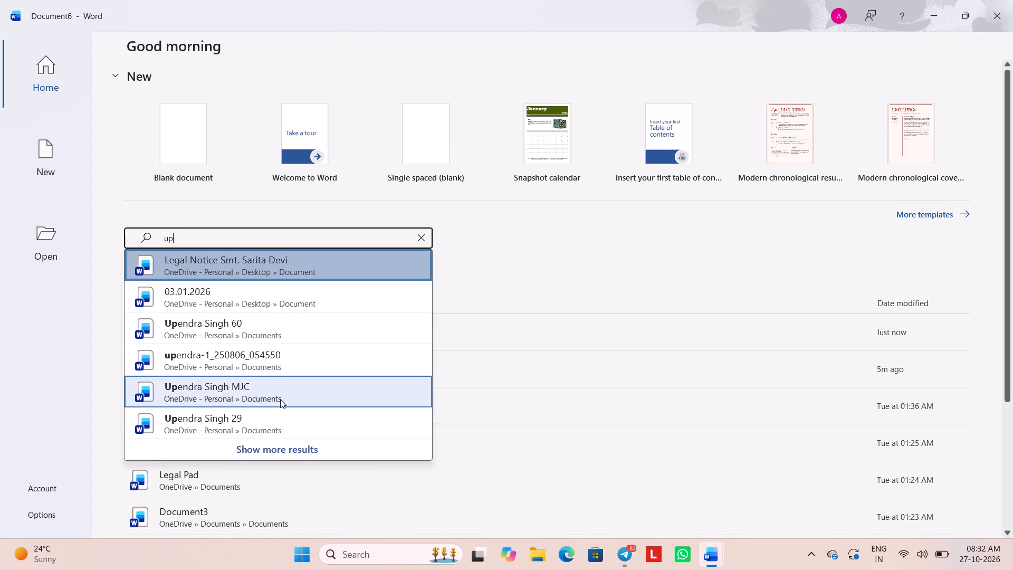
{"action": "left_click", "coordinate": [269, 412]}
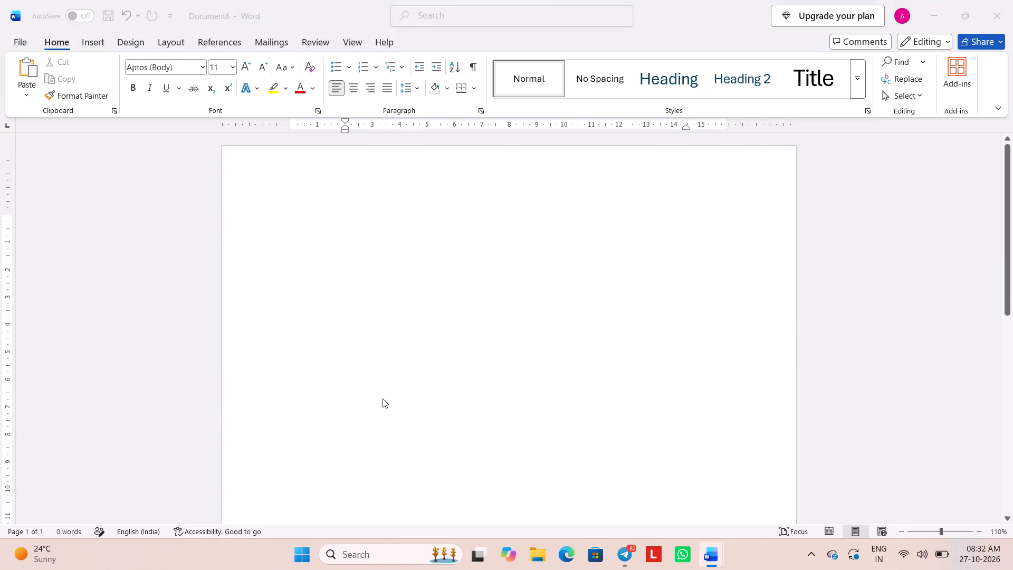
Copy the "MOST RESPECTFULLY SHEWETH:-" heading line from the earlier petition numbered 29, and return to the rejoinder affidavit.
{"action": "scroll", "coordinate": [383, 398], "scroll_direction": "down", "scroll_amount": 5}
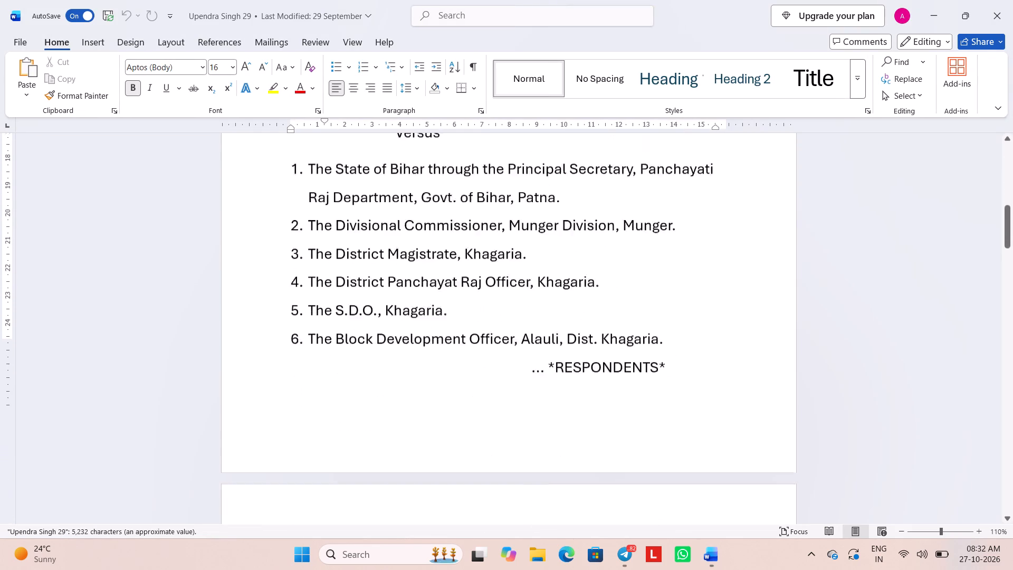
{"action": "scroll", "coordinate": [383, 398], "scroll_direction": "down", "scroll_amount": 2}
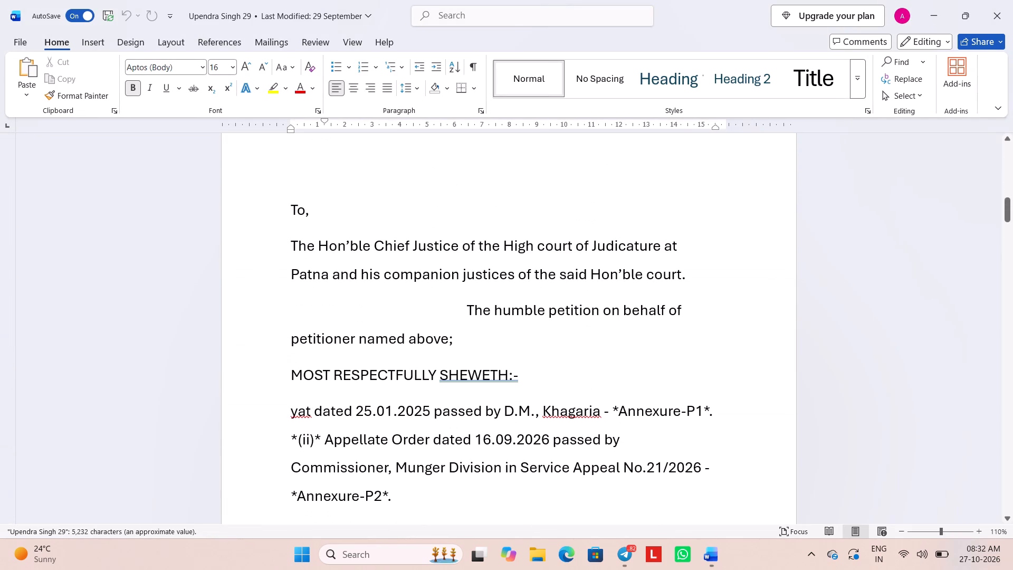
{"action": "scroll", "coordinate": [383, 398], "scroll_direction": "down", "scroll_amount": 3}
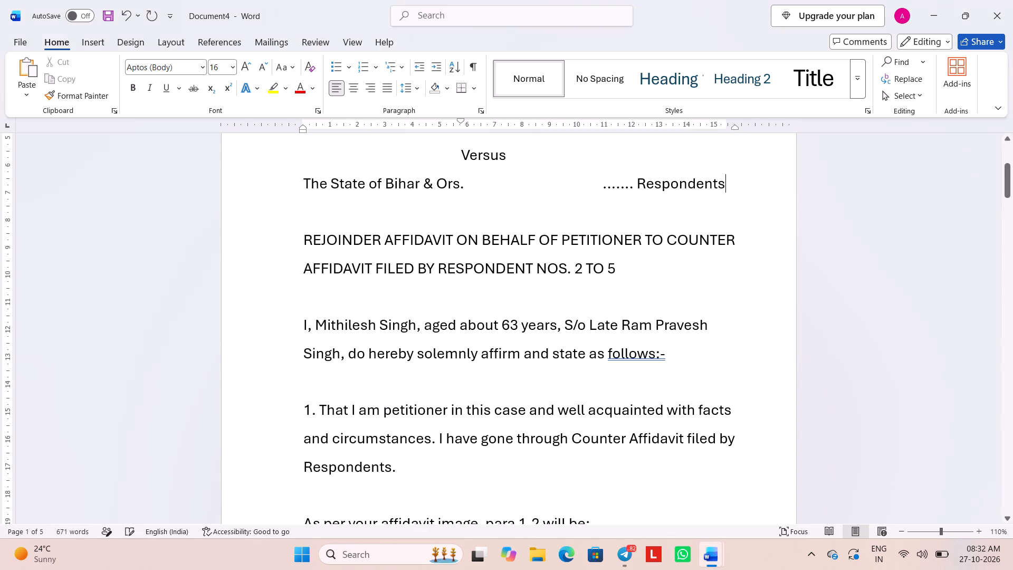
{"action": "scroll", "coordinate": [356, 353], "scroll_direction": "up", "scroll_amount": 1}
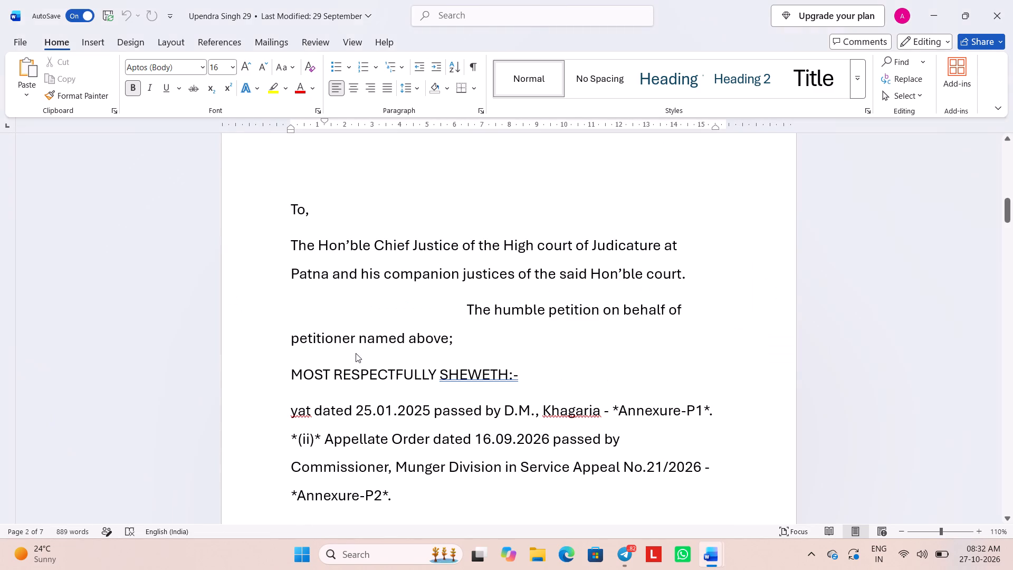
{"action": "left_click_drag", "start_coordinate": [524, 371], "coordinate": [274, 395]}
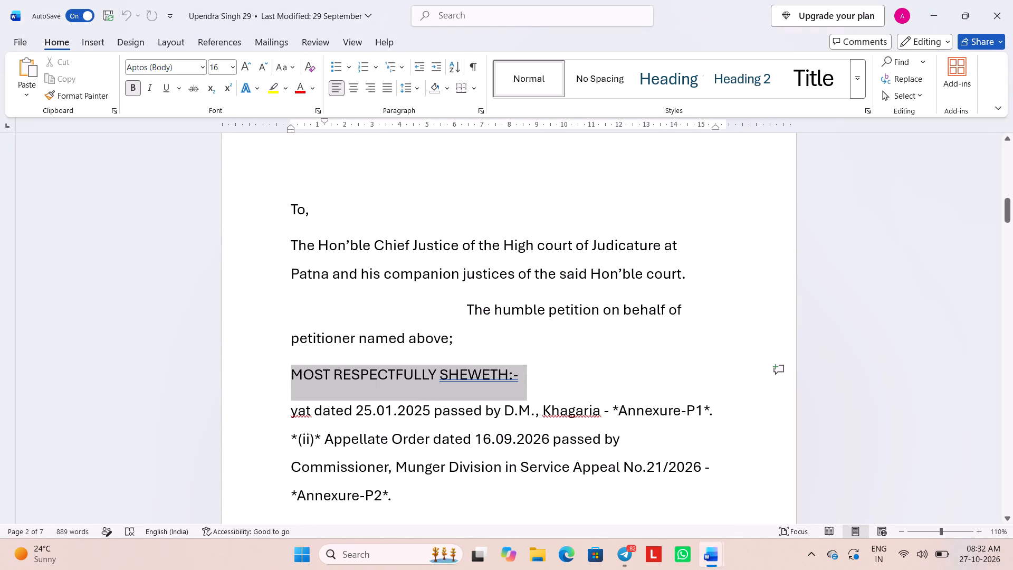
{"action": "left_click_drag", "start_coordinate": [274, 395], "coordinate": [273, 395]}
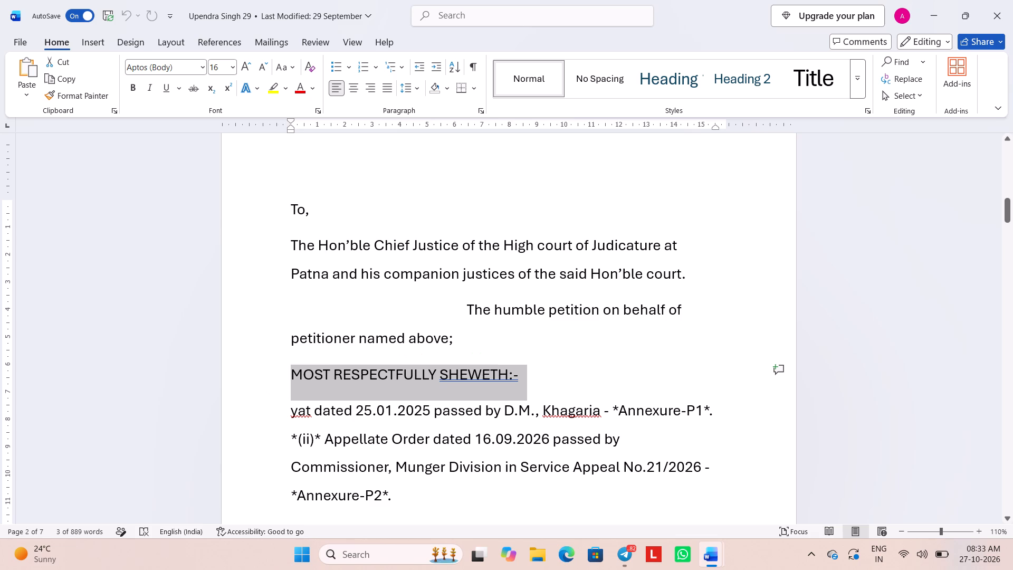
{"action": "key", "text": "ctrl+c"}
{"action": "scroll", "coordinate": [273, 395], "scroll_direction": "down", "scroll_amount": 1}
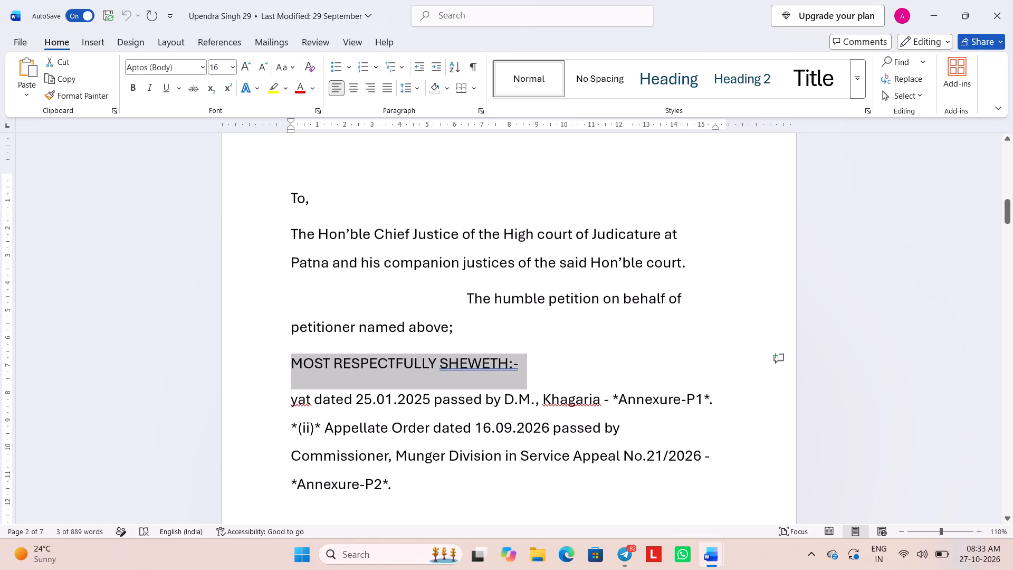
{"action": "scroll", "coordinate": [273, 395], "scroll_direction": "down", "scroll_amount": 1}
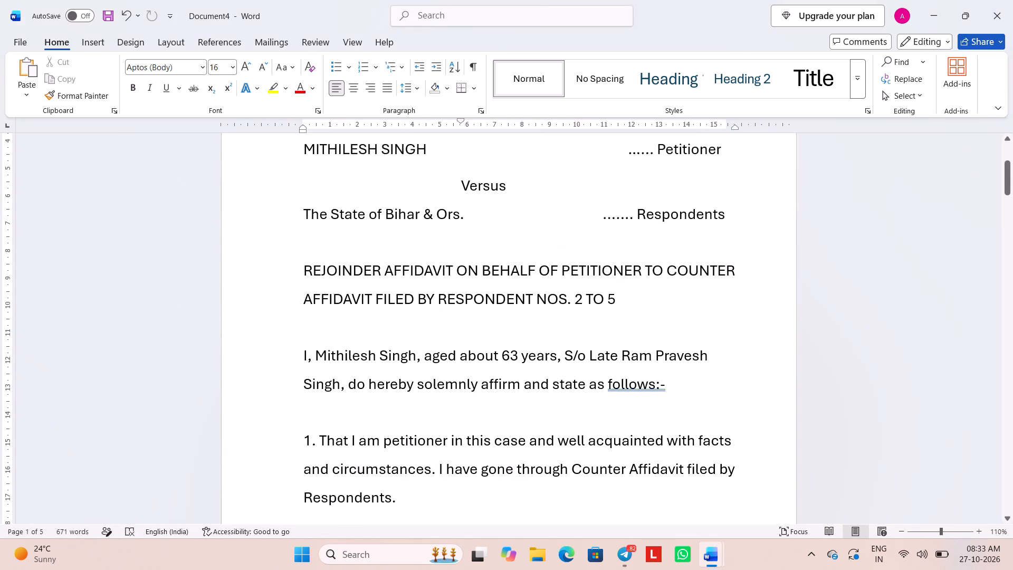
Paste "MOST RESPECTFULLY SHEWETH:-" on an unindented line below the rejoinder title and remove the blank lines before the deponent's paragraph.
{"action": "scroll", "coordinate": [361, 359], "scroll_direction": "up", "scroll_amount": 1}
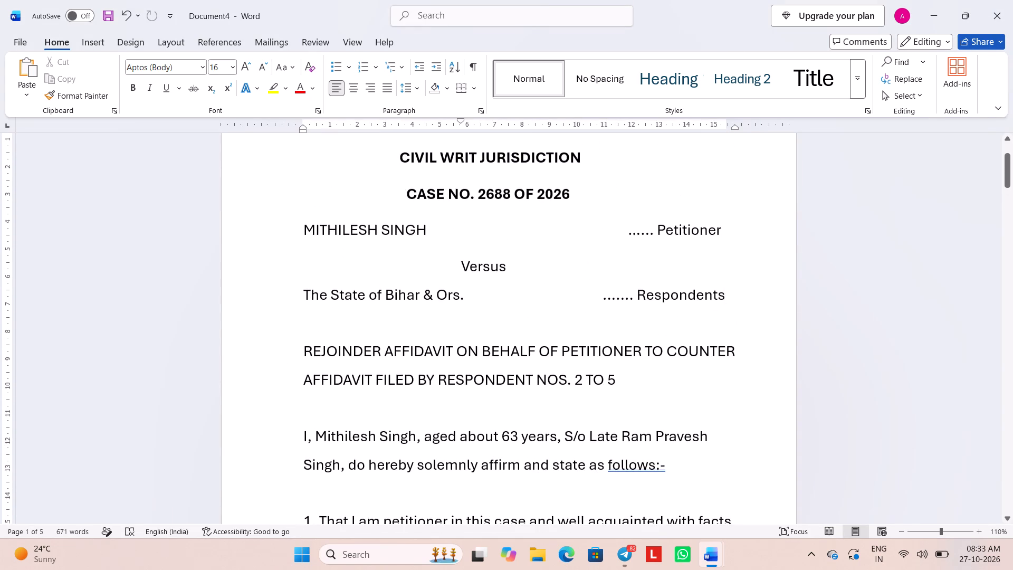
{"action": "left_click", "coordinate": [688, 469]}
{"action": "scroll", "coordinate": [688, 469], "scroll_direction": "down", "scroll_amount": 1}
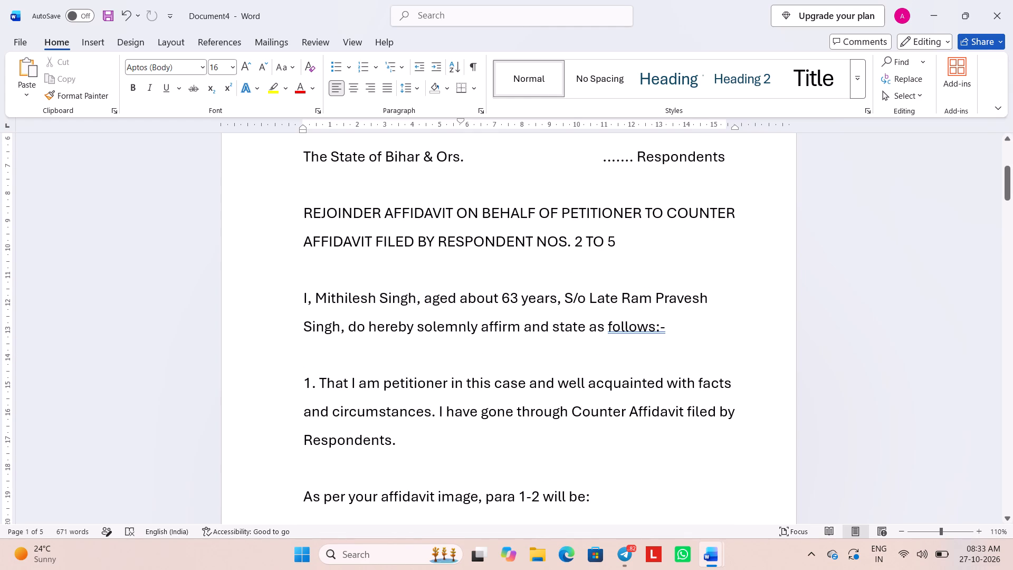
{"action": "scroll", "coordinate": [688, 469], "scroll_direction": "down", "scroll_amount": 1}
{"action": "left_click", "coordinate": [678, 254]}
{"action": "key", "text": "Return"}
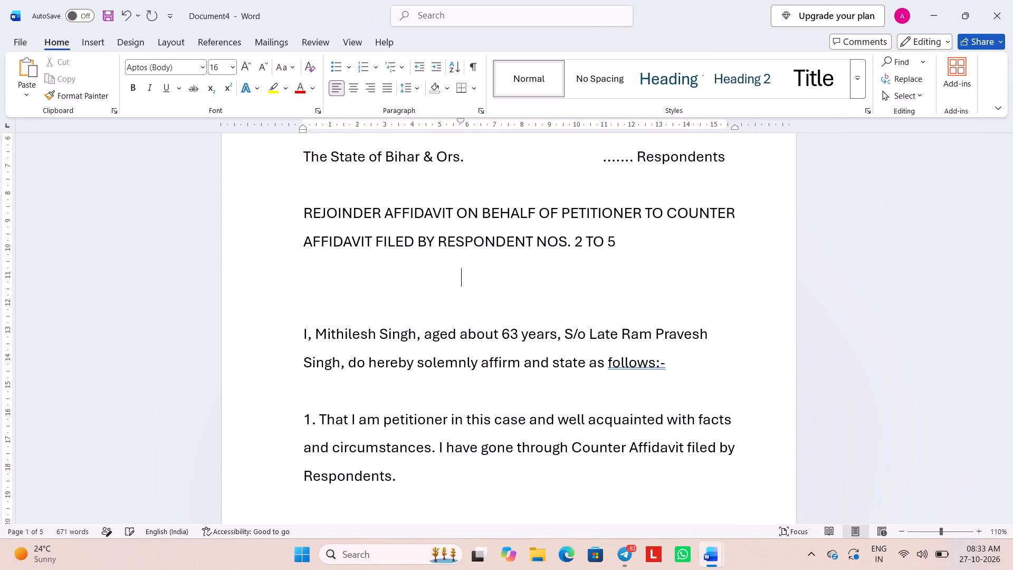
{"action": "key", "text": "BackSpace"}
{"action": "key", "text": "ctrl+v"}
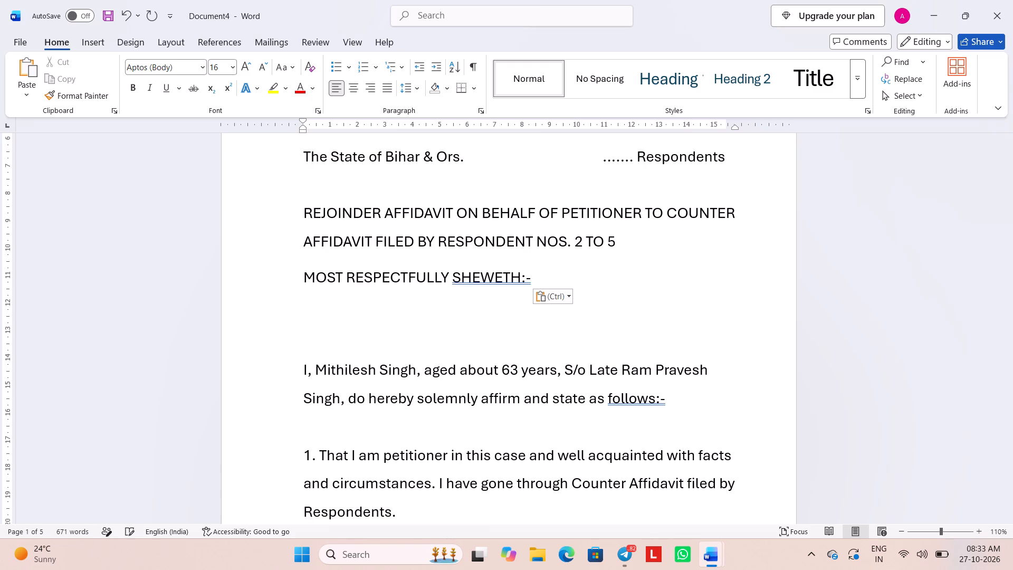
{"action": "key", "text": "Delete"}
{"action": "key", "text": "Delete"}
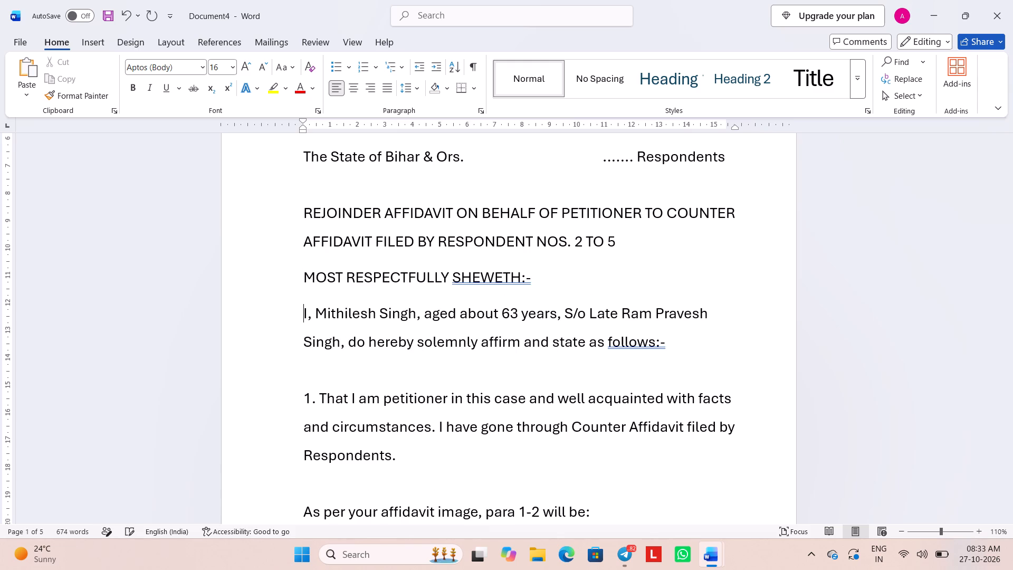
Make the "MOST RESPECTFULLY SHEWETH:-" heading bold and underlined.
{"action": "left_click_drag", "start_coordinate": [557, 280], "coordinate": [290, 282]}
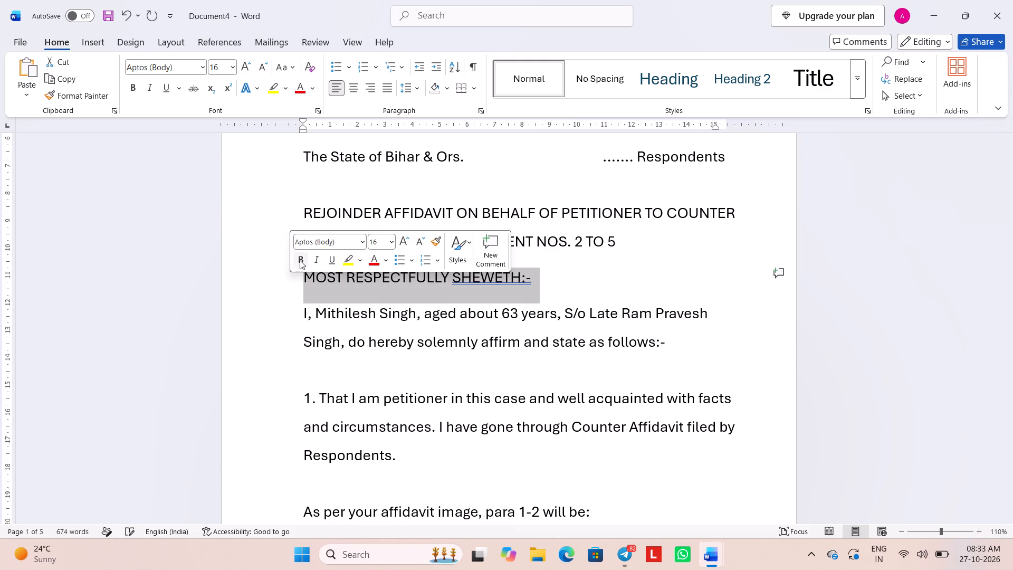
{"action": "left_click", "coordinate": [300, 260]}
{"action": "left_click", "coordinate": [330, 261]}
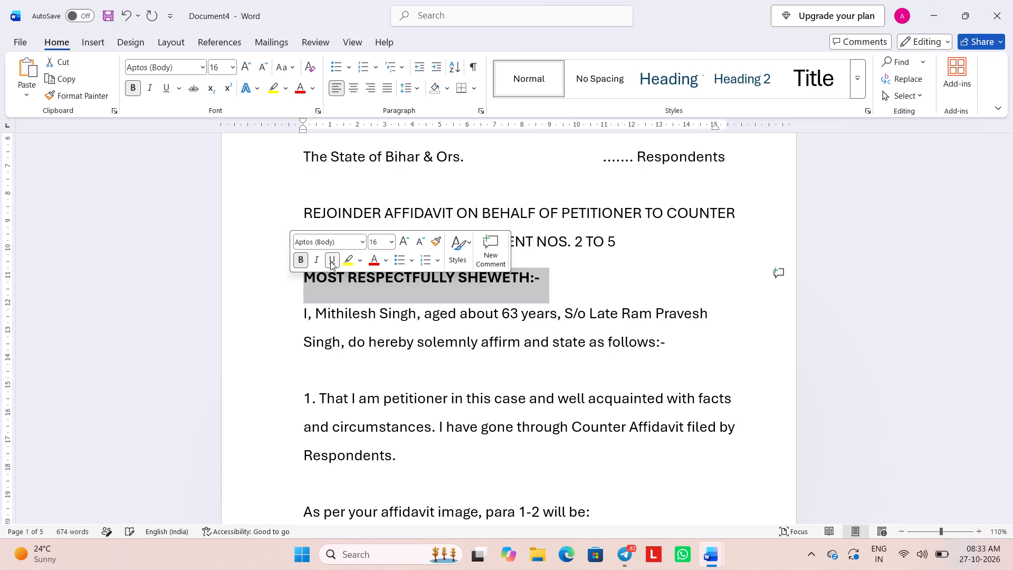
{"action": "left_click", "coordinate": [436, 337]}
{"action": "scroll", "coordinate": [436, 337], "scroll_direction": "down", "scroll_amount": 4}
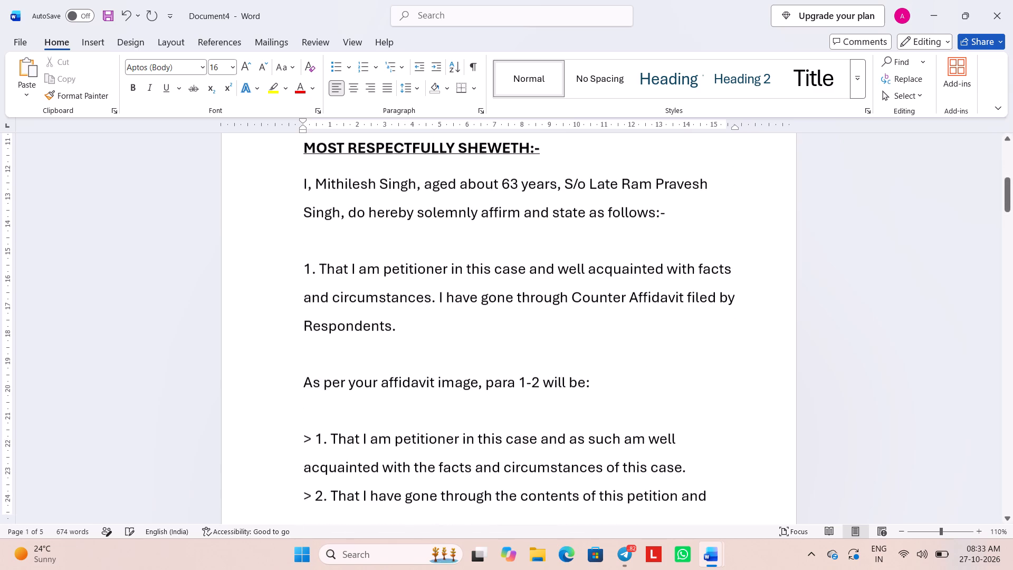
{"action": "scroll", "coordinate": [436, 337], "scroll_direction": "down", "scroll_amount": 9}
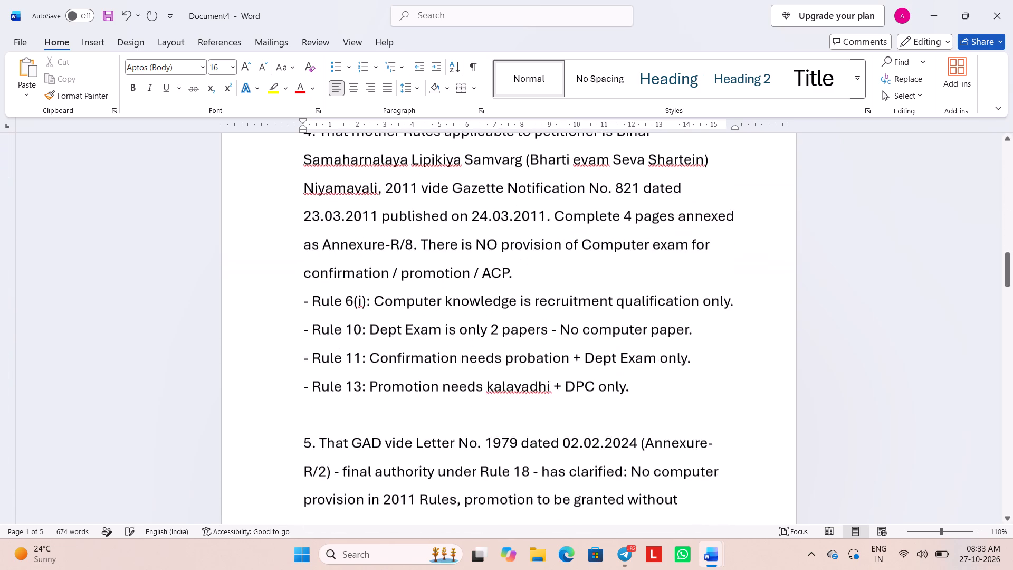
Replace the typed "1." before "That I am petitioner in this case and well acquainted" with automatic 1. numbering on its own line.
{"action": "scroll", "coordinate": [436, 337], "scroll_direction": "down", "scroll_amount": 3}
{"action": "scroll", "coordinate": [436, 337], "scroll_direction": "up", "scroll_amount": 6}
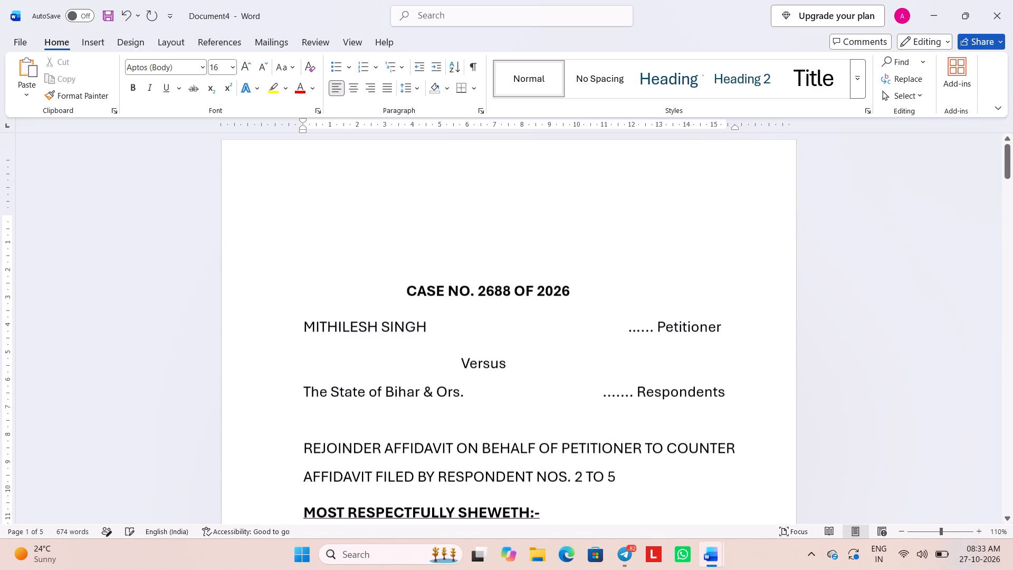
{"action": "scroll", "coordinate": [436, 337], "scroll_direction": "down", "scroll_amount": 5}
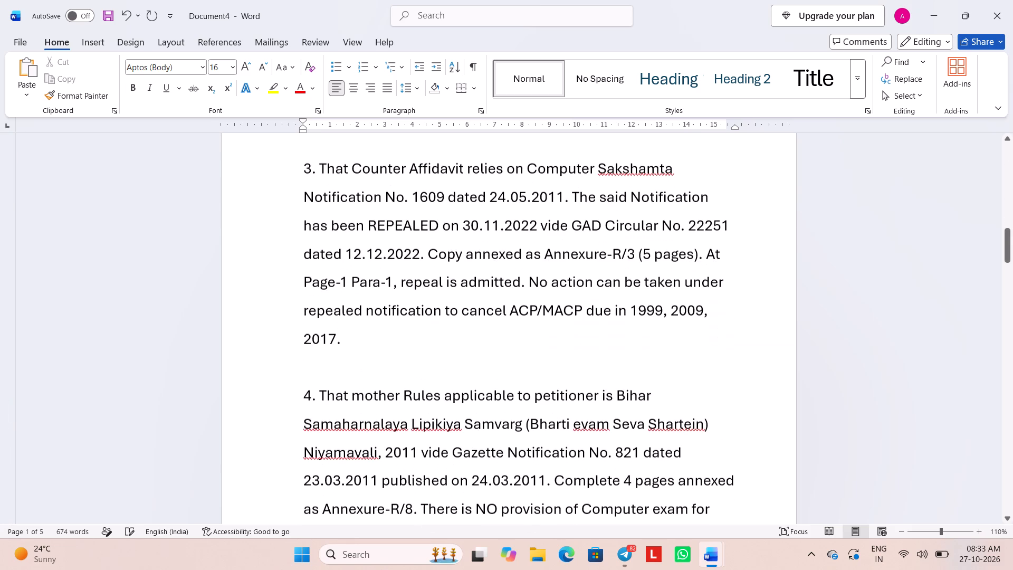
{"action": "scroll", "coordinate": [390, 234], "scroll_direction": "up", "scroll_amount": 3}
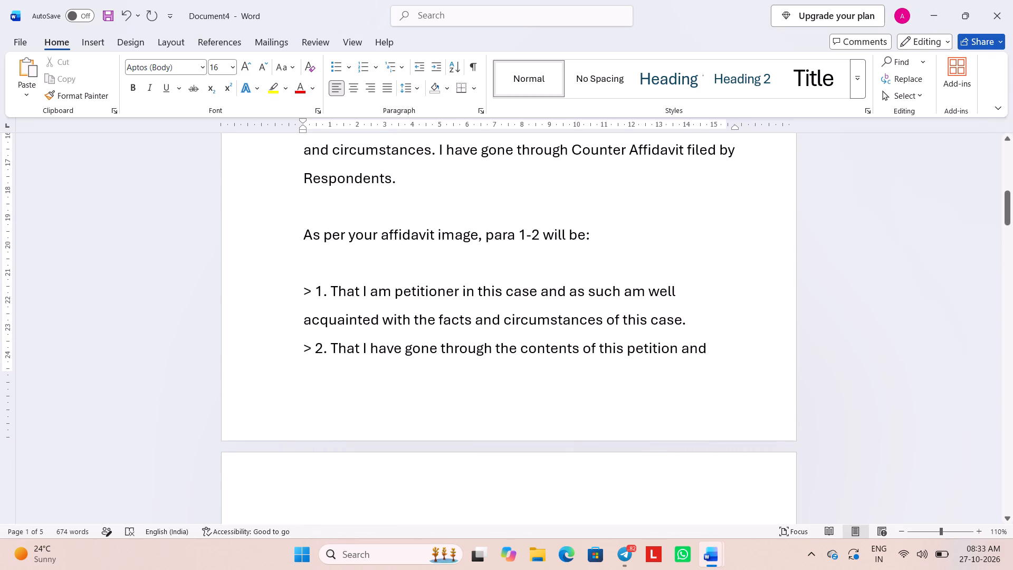
{"action": "scroll", "coordinate": [332, 294], "scroll_direction": "up", "scroll_amount": 3}
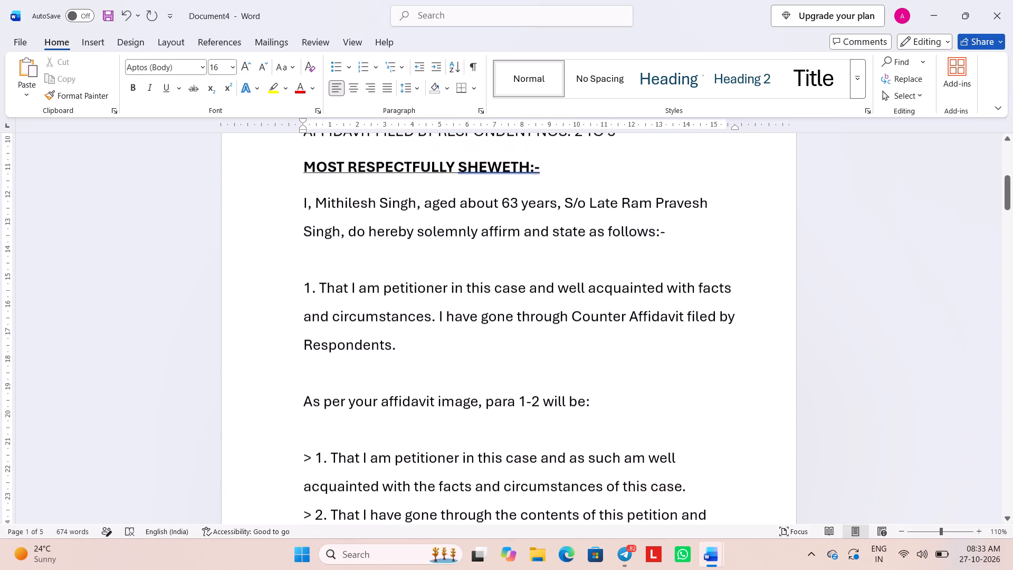
{"action": "left_click", "coordinate": [318, 292]}
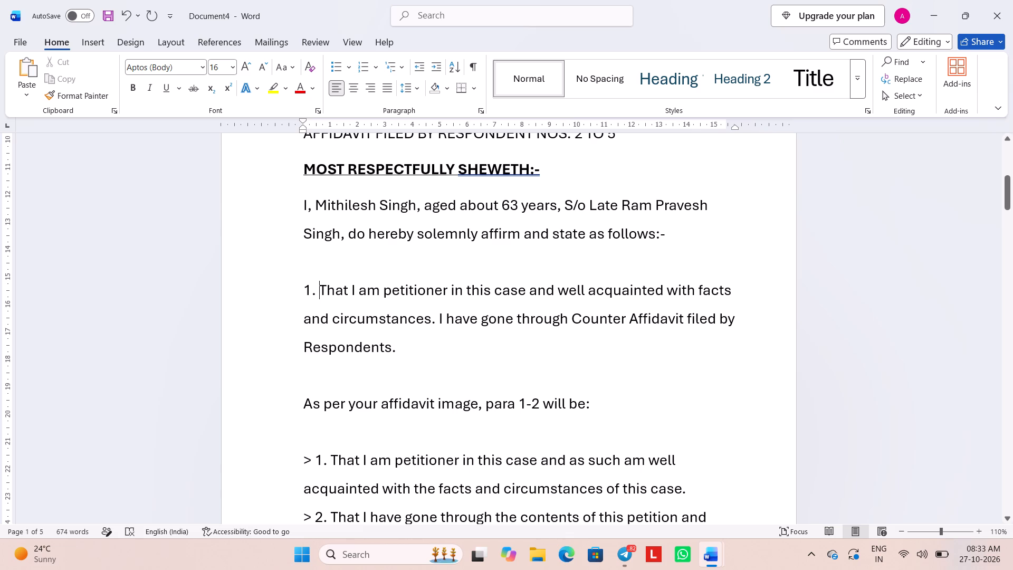
{"action": "key", "text": "BackSpace"}
{"action": "key", "text": "BackSpace"}
{"action": "key", "text": "BackSpace"}
{"action": "key", "text": "BackSpace"}
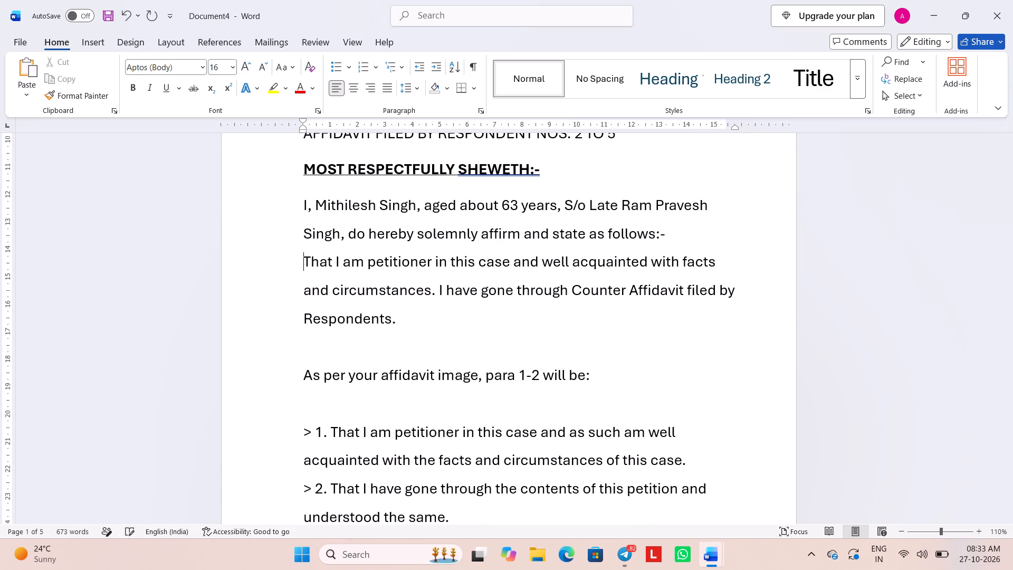
{"action": "key", "text": "Return"}
{"action": "left_click", "coordinate": [357, 74]}
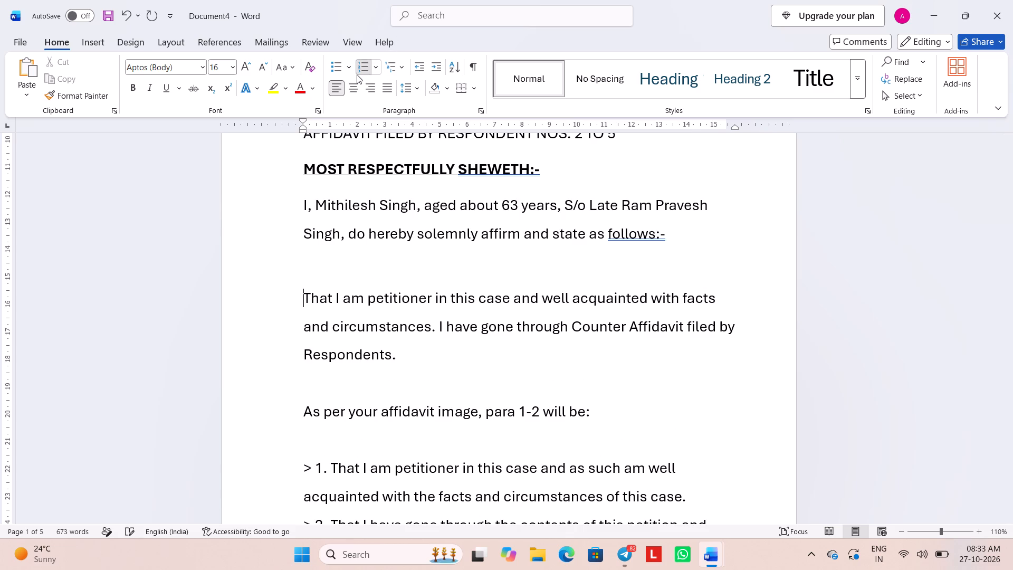
Move the list number 1. out to the page margin and remove the blank line above that numbered paragraph.
{"action": "left_click", "coordinate": [322, 297]}
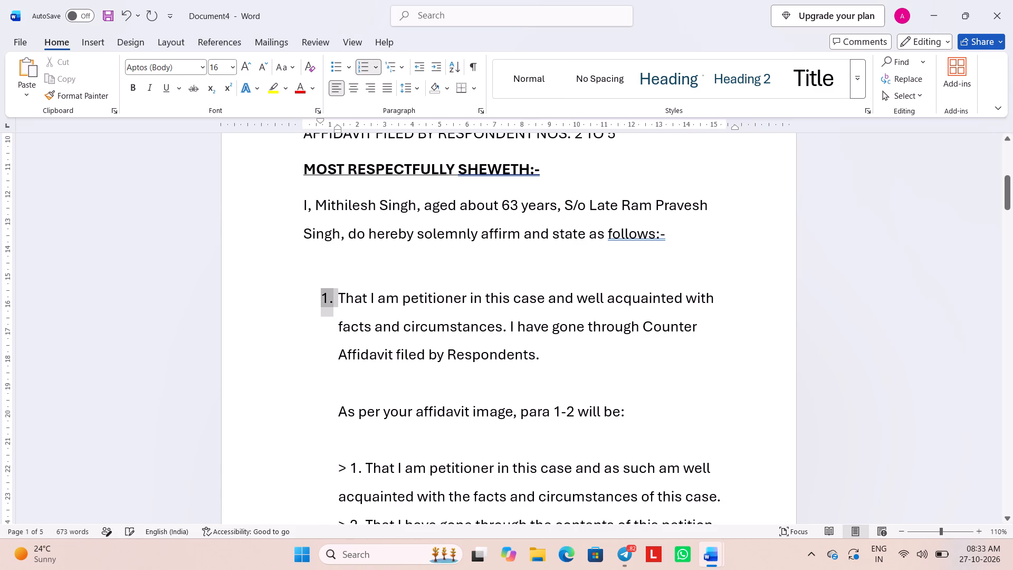
{"action": "left_click_drag", "start_coordinate": [322, 297], "coordinate": [274, 316]}
{"action": "left_click", "coordinate": [337, 274]}
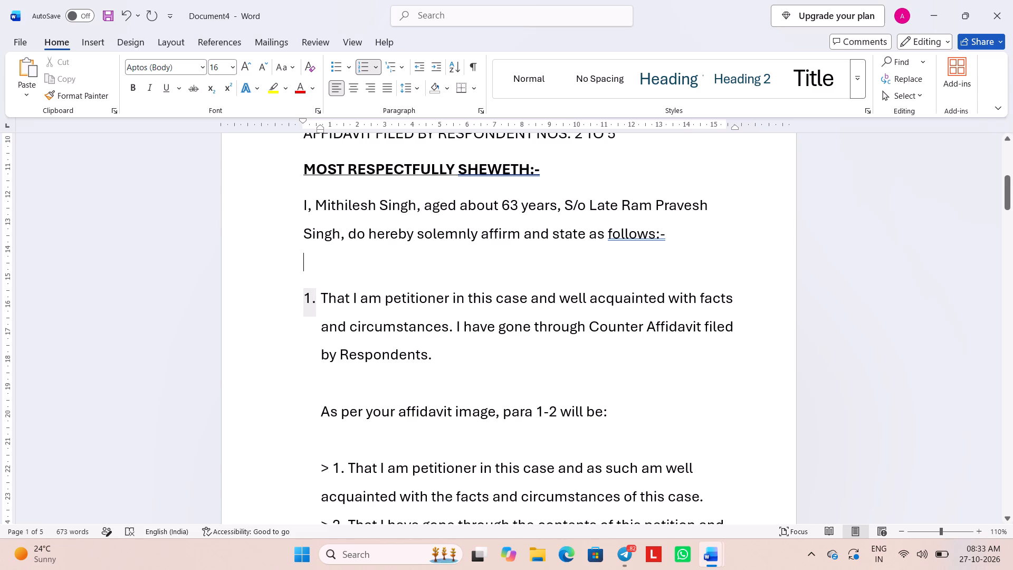
{"action": "key", "text": "BackSpace"}
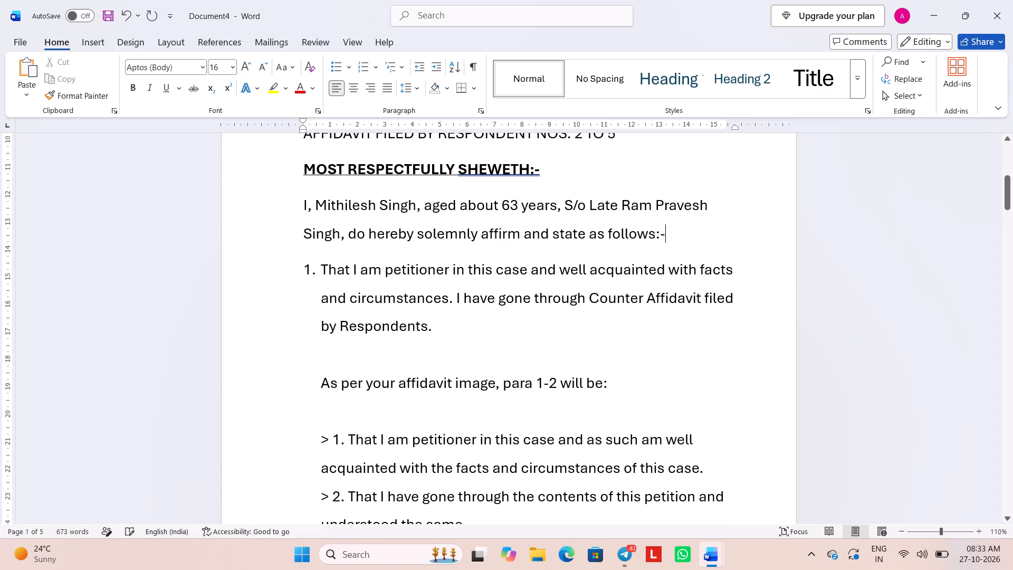
Replace the typed "> 1." below "As per your affidavit image" with 1) style automatic numbering and remove the blank line above it.
{"action": "scroll", "coordinate": [359, 438], "scroll_direction": "down", "scroll_amount": 1}
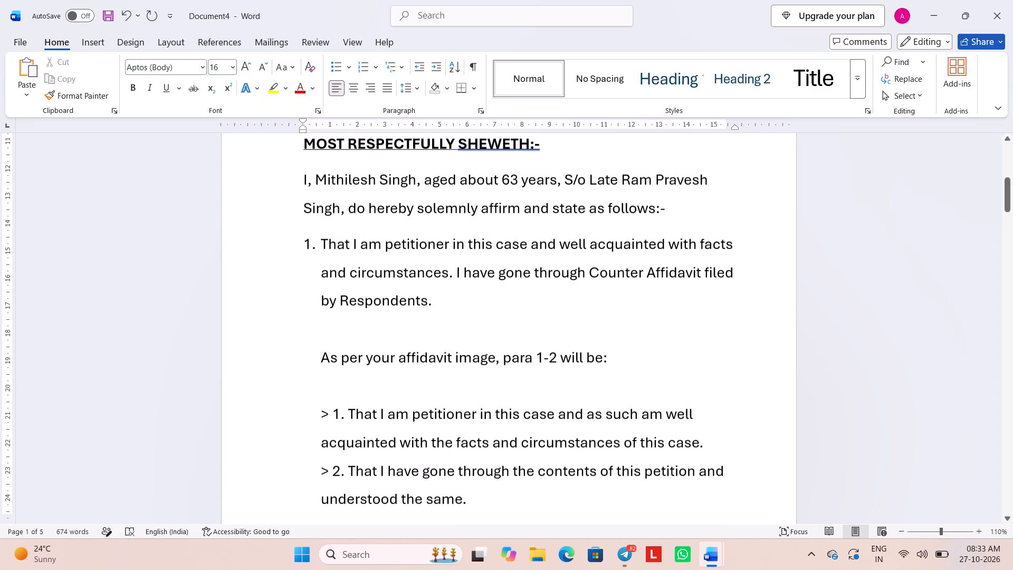
{"action": "scroll", "coordinate": [359, 438], "scroll_direction": "down", "scroll_amount": 1}
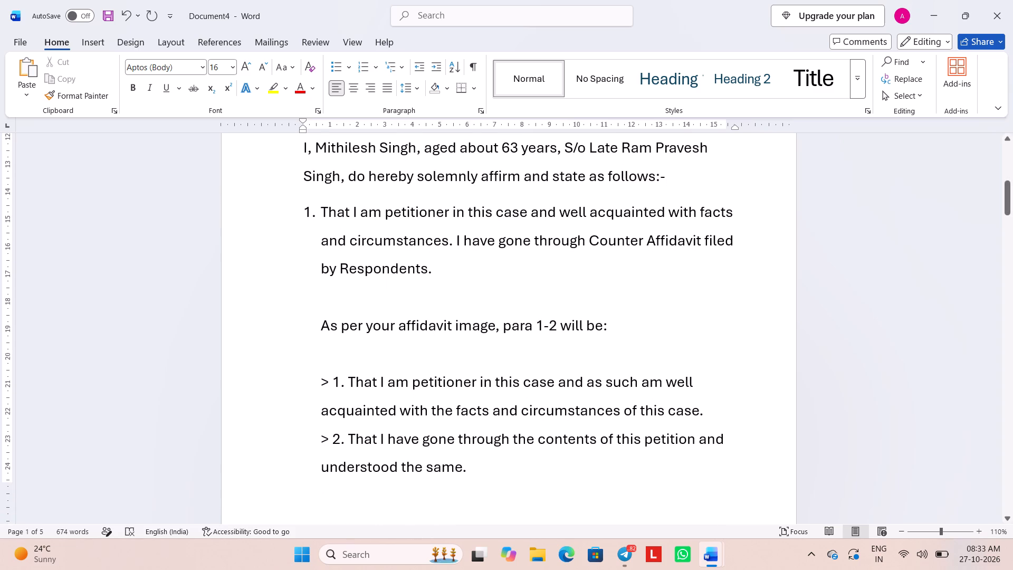
{"action": "left_click", "coordinate": [347, 383]}
{"action": "key", "text": "BackSpace"}
{"action": "key", "text": "BackSpace"}
{"action": "key", "text": "BackSpace"}
{"action": "key", "text": "BackSpace"}
{"action": "key", "text": "BackSpace"}
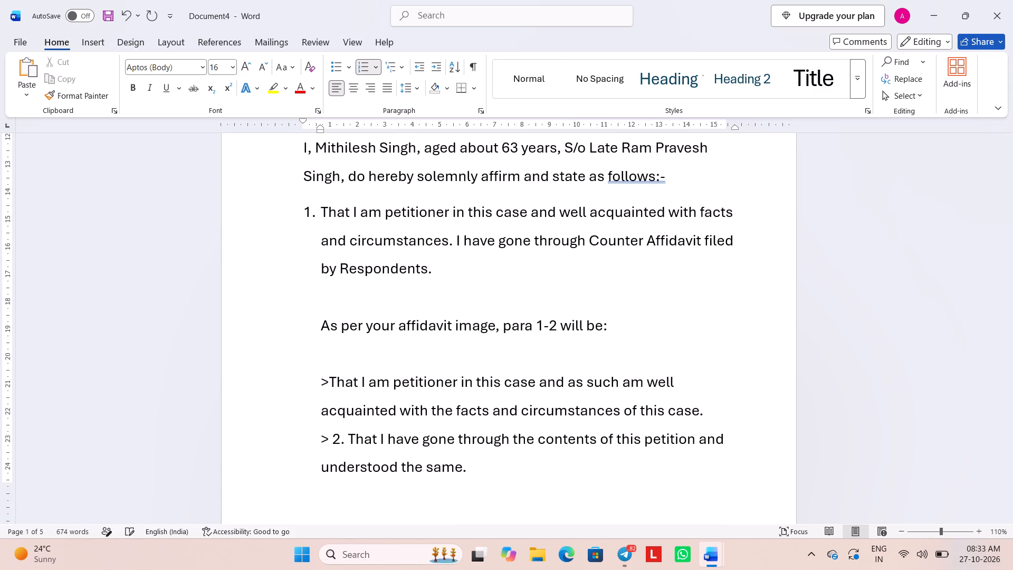
{"action": "key", "text": "BackSpace"}
{"action": "key", "text": "BackSpace"}
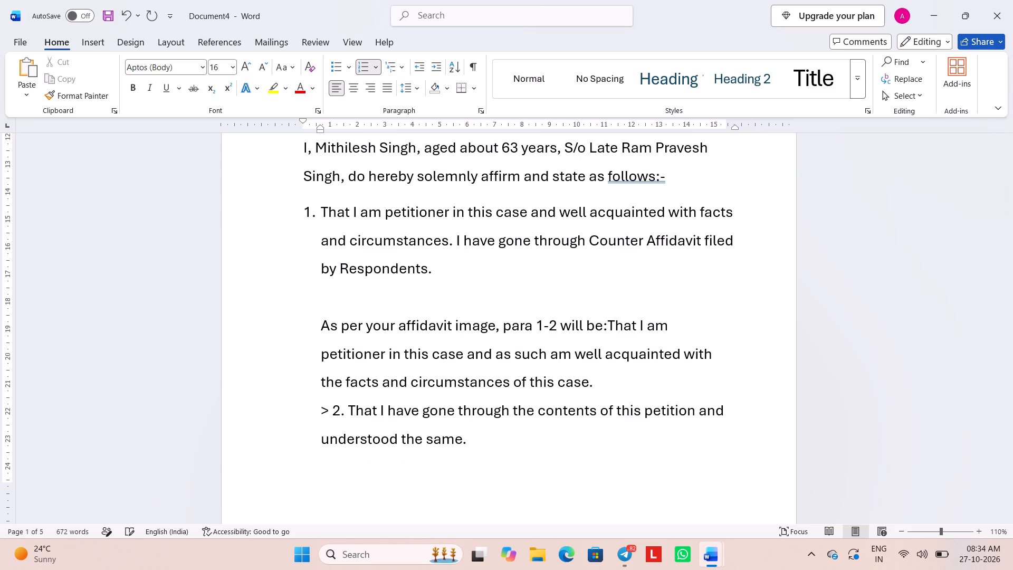
{"action": "key", "text": "Return"}
{"action": "key", "text": "BackSpace"}
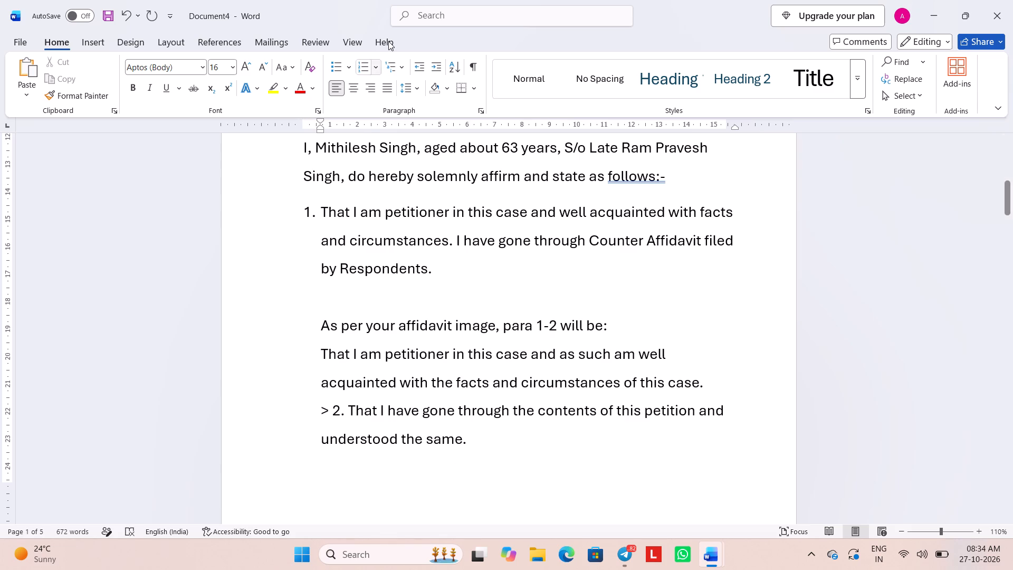
{"action": "left_click", "coordinate": [377, 70]}
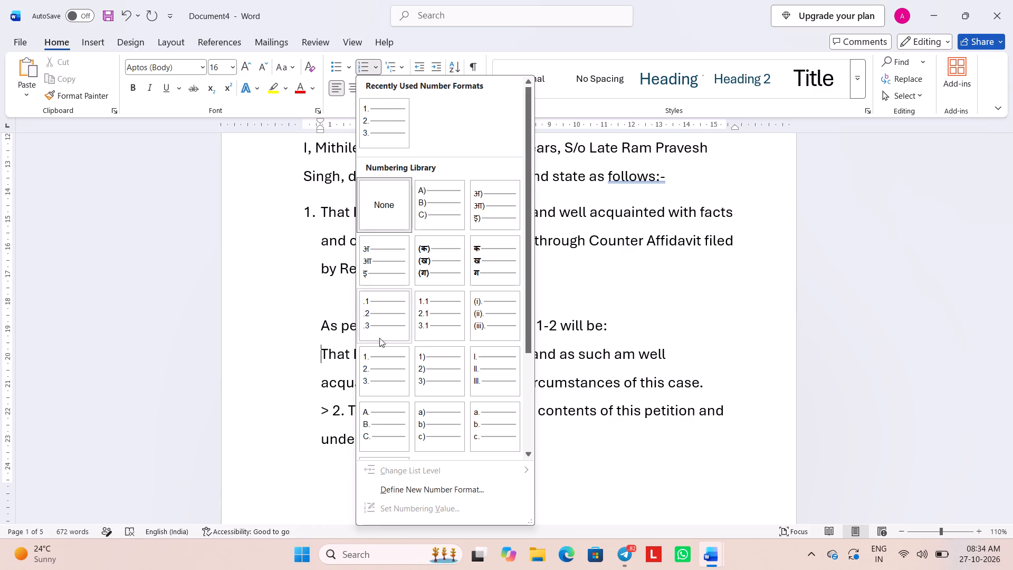
{"action": "left_click", "coordinate": [436, 351]}
Replace the typed "> 2." before "That I have gone through the contents of this petition" with the sub-list's automatic 2) number.
{"action": "scroll", "coordinate": [436, 351], "scroll_direction": "down", "scroll_amount": 1}
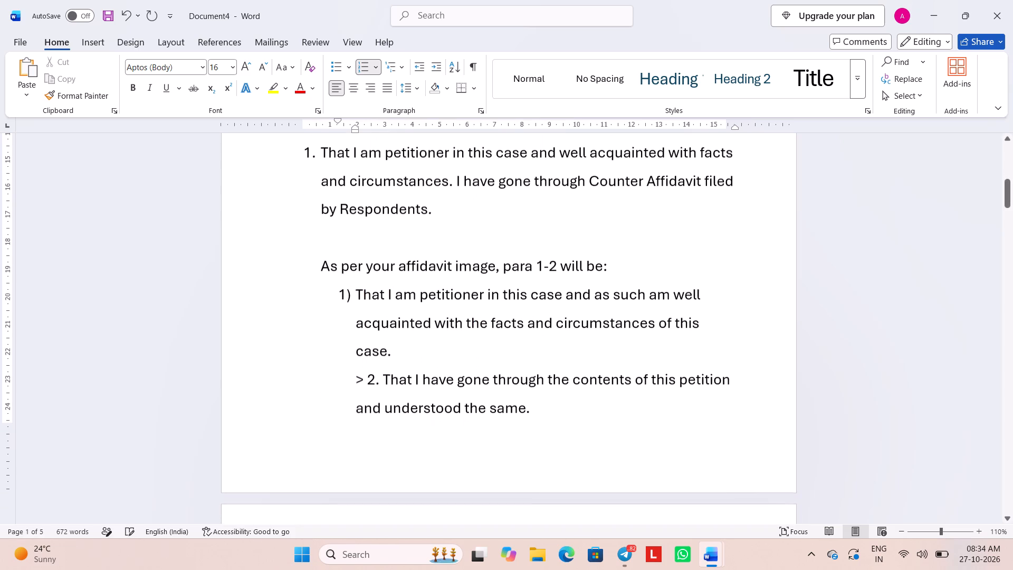
{"action": "left_click", "coordinate": [385, 386]}
{"action": "key", "text": "BackSpace"}
{"action": "key", "text": "BackSpace"}
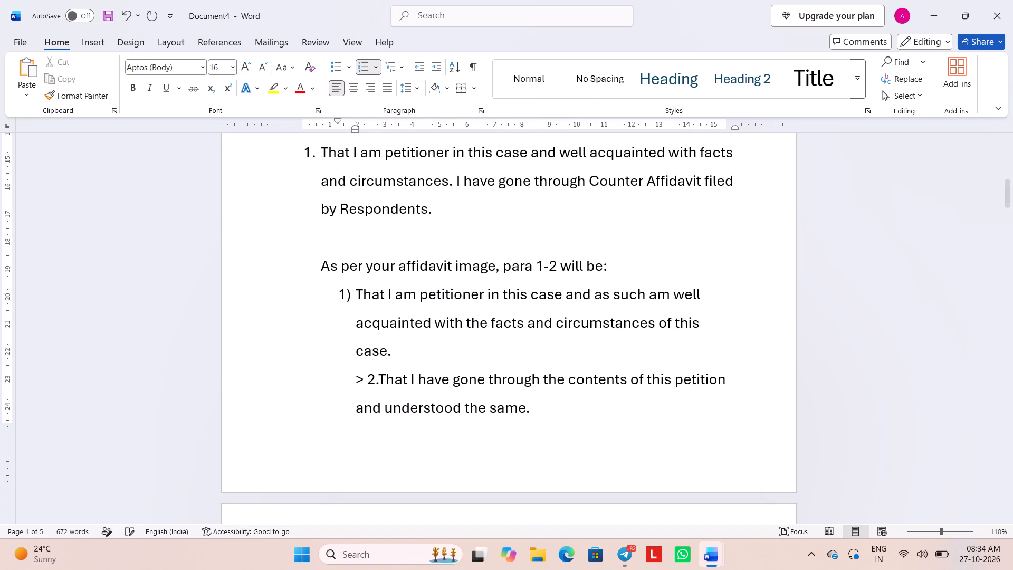
{"action": "key", "text": "BackSpace"}
{"action": "key", "text": "BackSpace"}
{"action": "key", "text": "BackSpace"}
{"action": "key", "text": "BackSpace"}
{"action": "key", "text": "Return"}
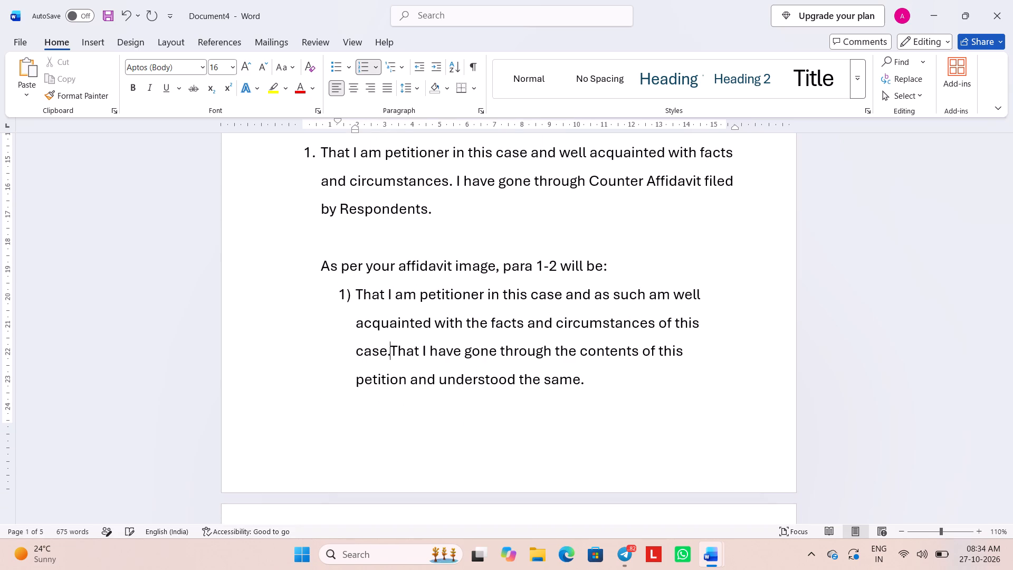
Remove the old number and blank line before "That Counter Affidavit relies", and enter "3." to make it a numbered paragraph at the margin.
{"action": "scroll", "coordinate": [462, 269], "scroll_direction": "down", "scroll_amount": 1}
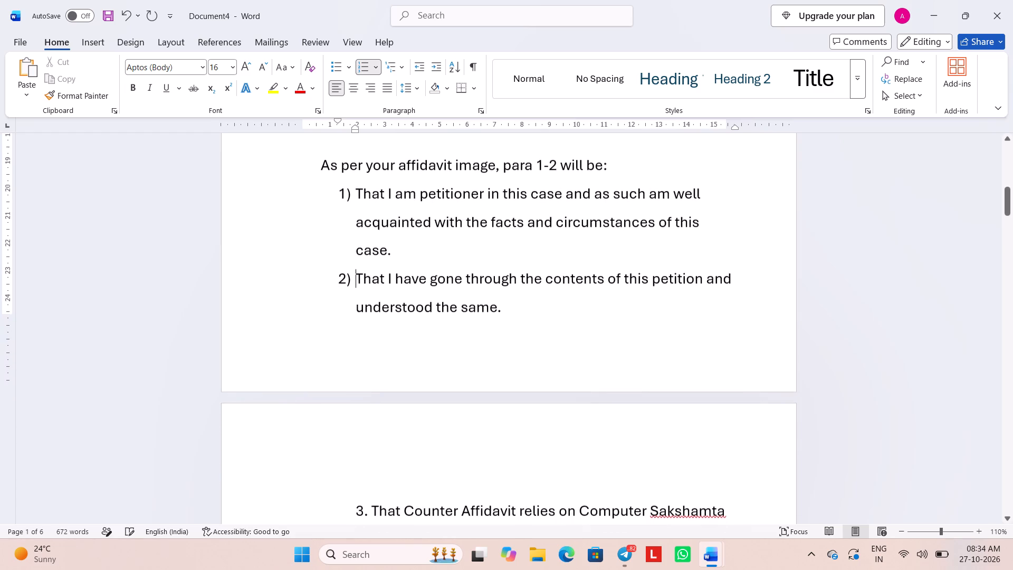
{"action": "scroll", "coordinate": [462, 269], "scroll_direction": "down", "scroll_amount": 2}
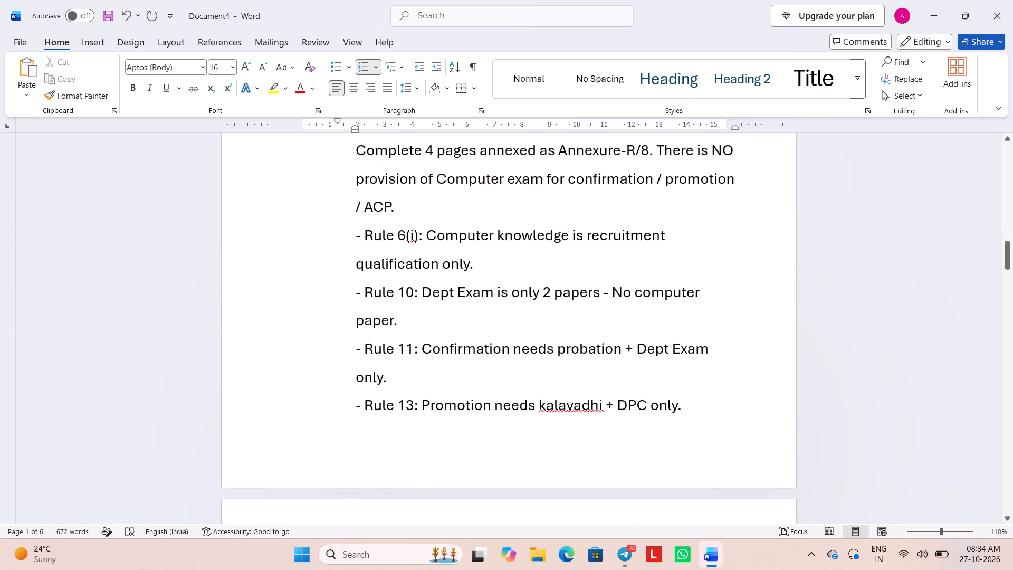
{"action": "scroll", "coordinate": [462, 269], "scroll_direction": "down", "scroll_amount": 1}
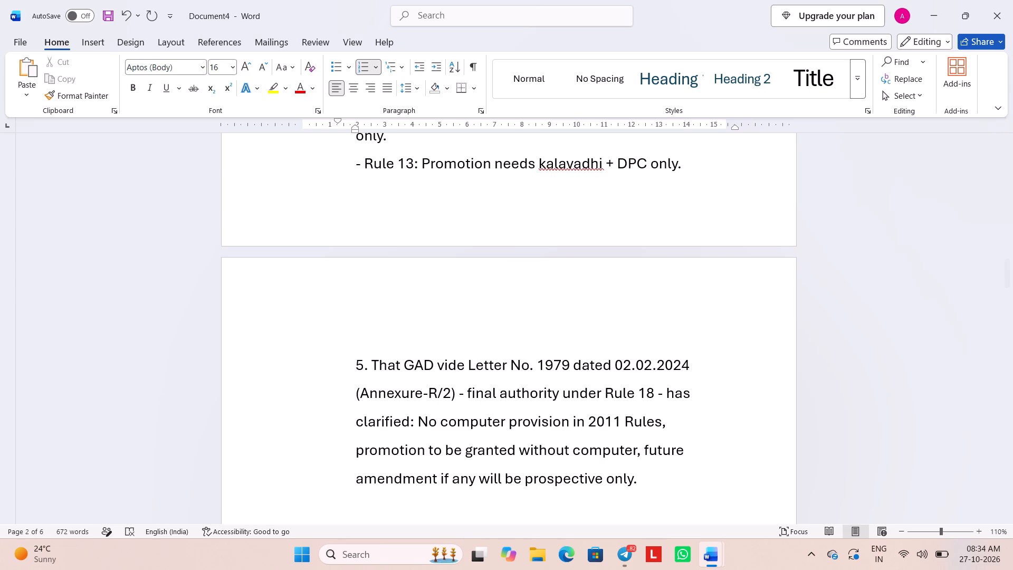
{"action": "scroll", "coordinate": [462, 269], "scroll_direction": "up", "scroll_amount": 7}
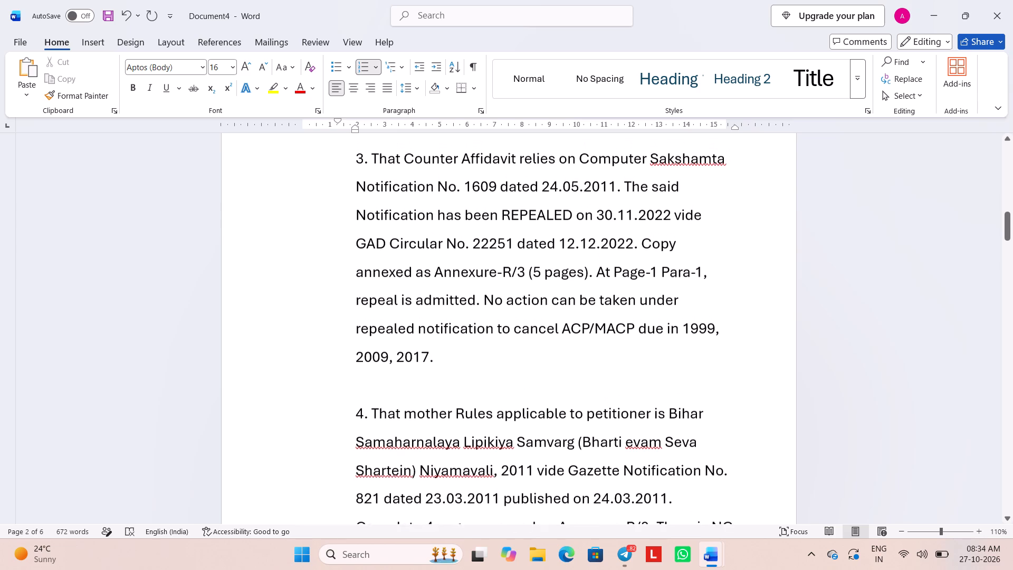
{"action": "scroll", "coordinate": [462, 269], "scroll_direction": "up", "scroll_amount": 1}
{"action": "left_click", "coordinate": [371, 267]}
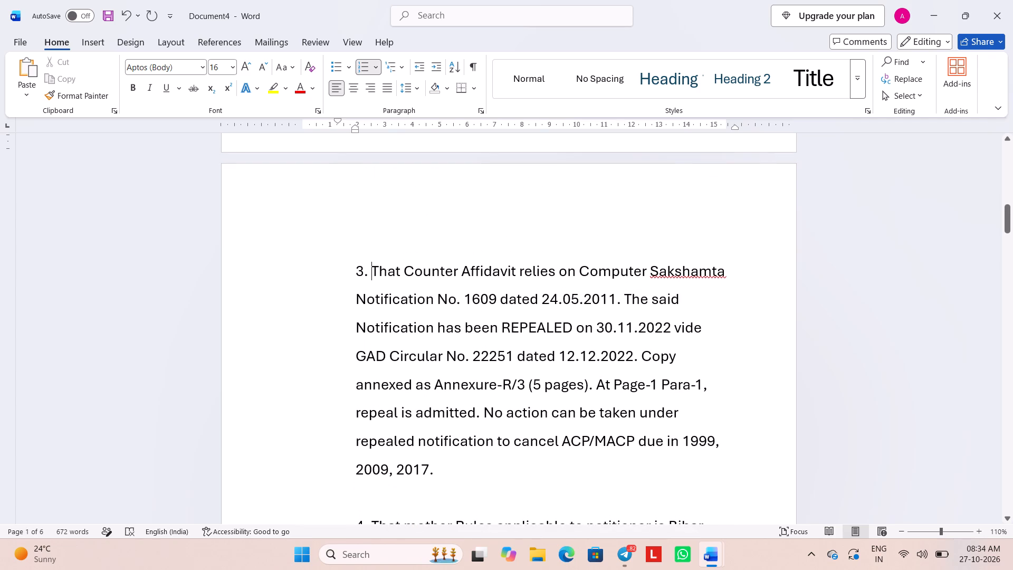
{"action": "key", "text": "BackSpace"}
{"action": "key", "text": "BackSpace"}
{"action": "key", "text": "BackSpace"}
{"action": "key", "text": "BackSpace"}
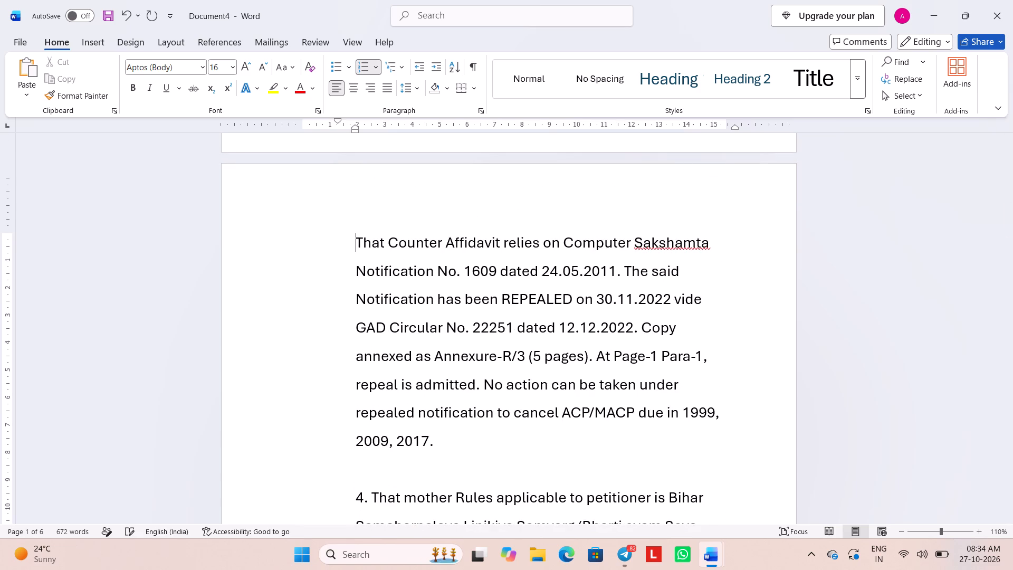
{"action": "key", "text": "BackSpace"}
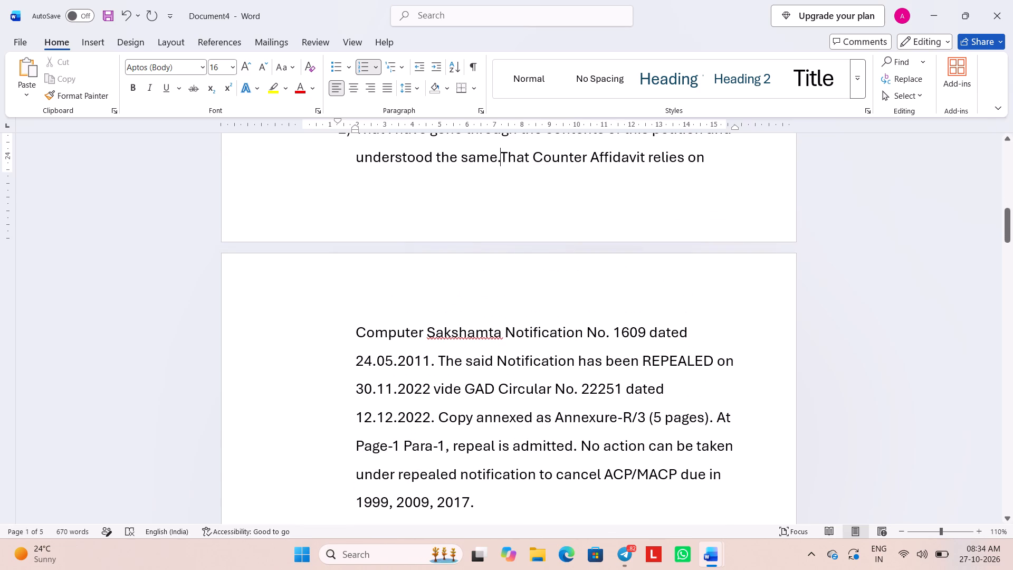
{"action": "key", "text": "Return"}
{"action": "key", "text": "BackSpace"}
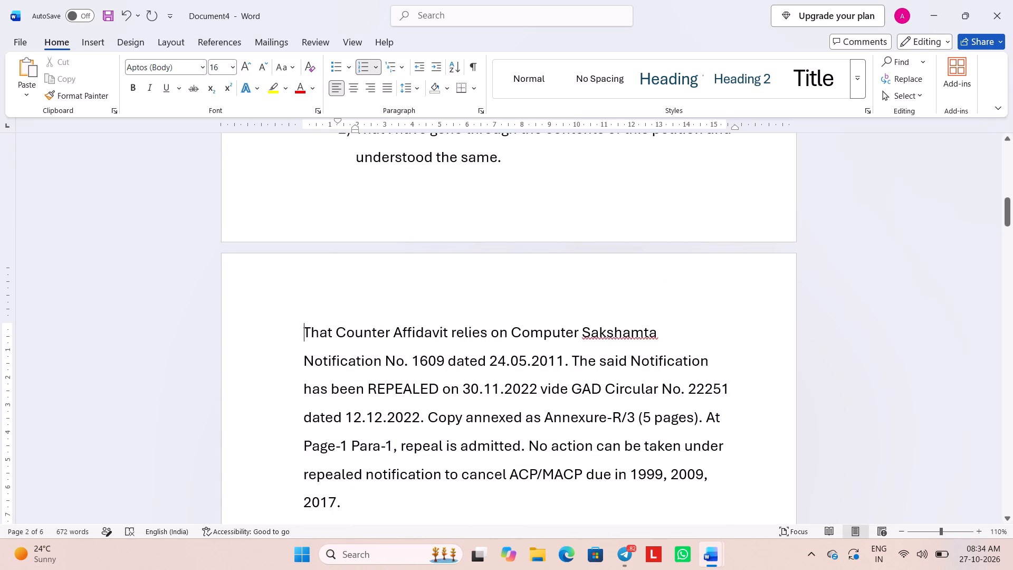
{"action": "key", "text": "BackSpace"}
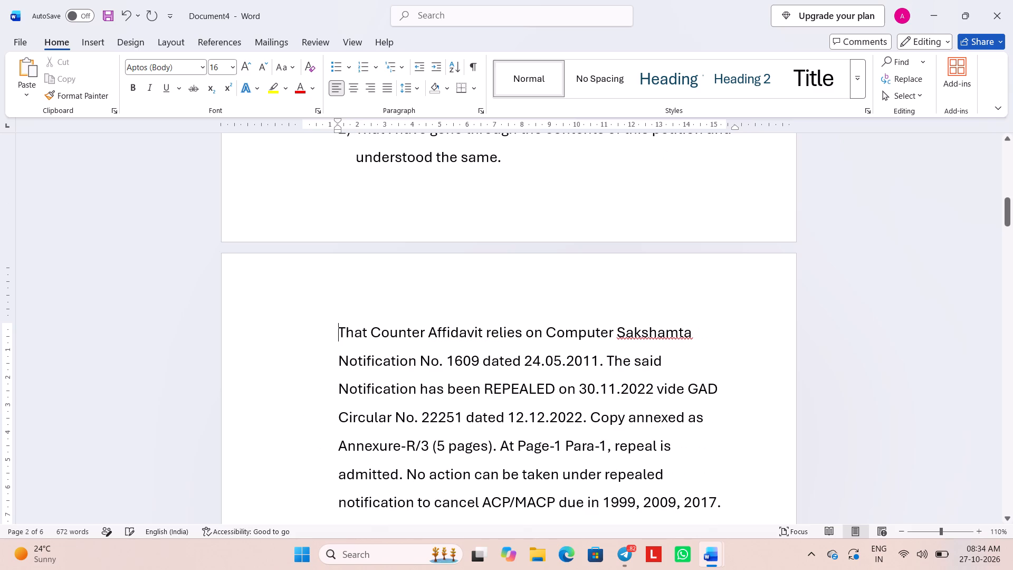
{"action": "key", "text": "BackSpace"}
{"action": "type", "text": "3."}
{"action": "key", "text": "space"}
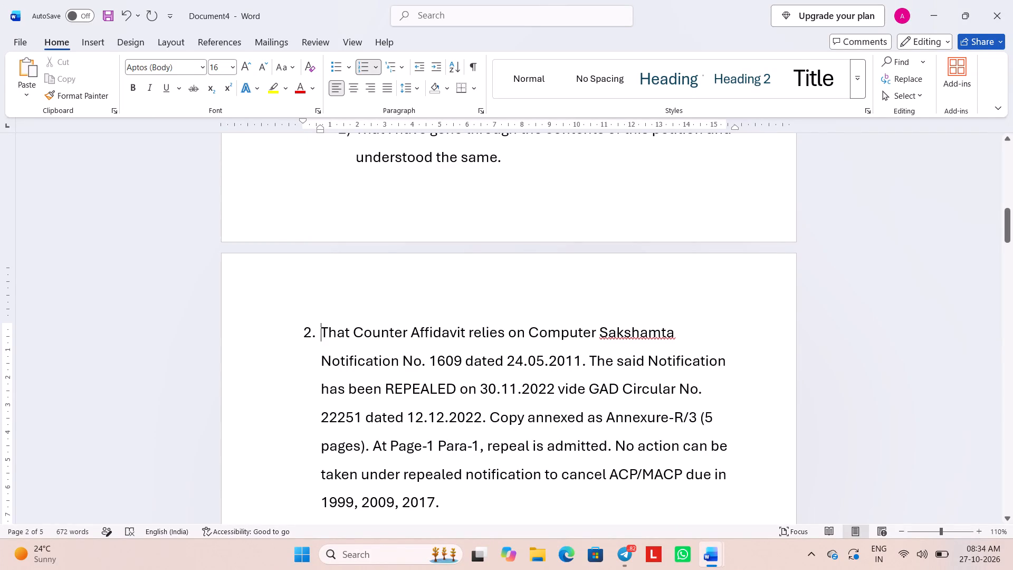
Replace the typed "4." and blank line before "That mother Rules applicable to petitioner" with the main list's automatic number 3.
{"action": "scroll", "coordinate": [409, 416], "scroll_direction": "down", "scroll_amount": 1}
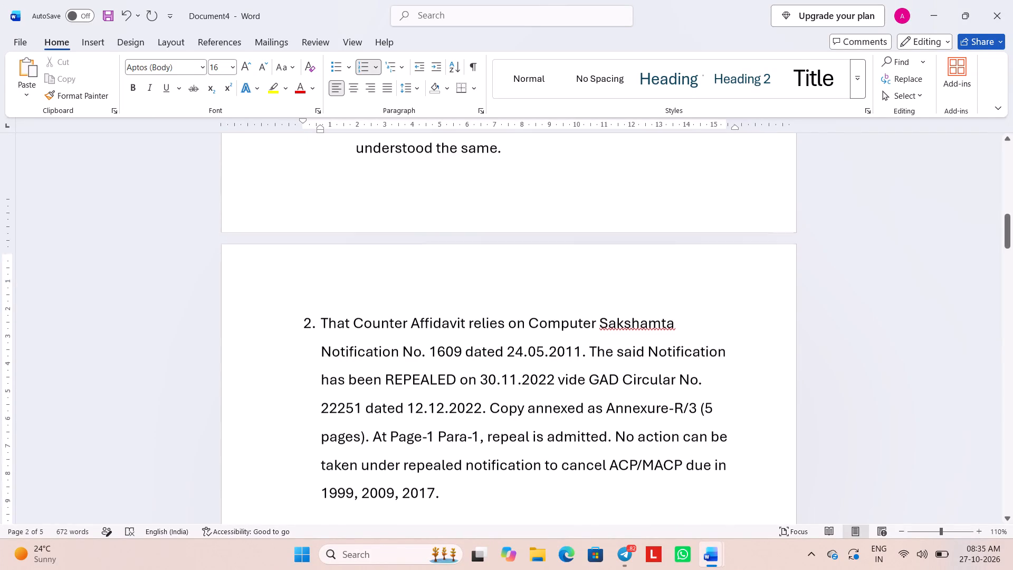
{"action": "scroll", "coordinate": [409, 416], "scroll_direction": "down", "scroll_amount": 1}
{"action": "left_click", "coordinate": [338, 367]}
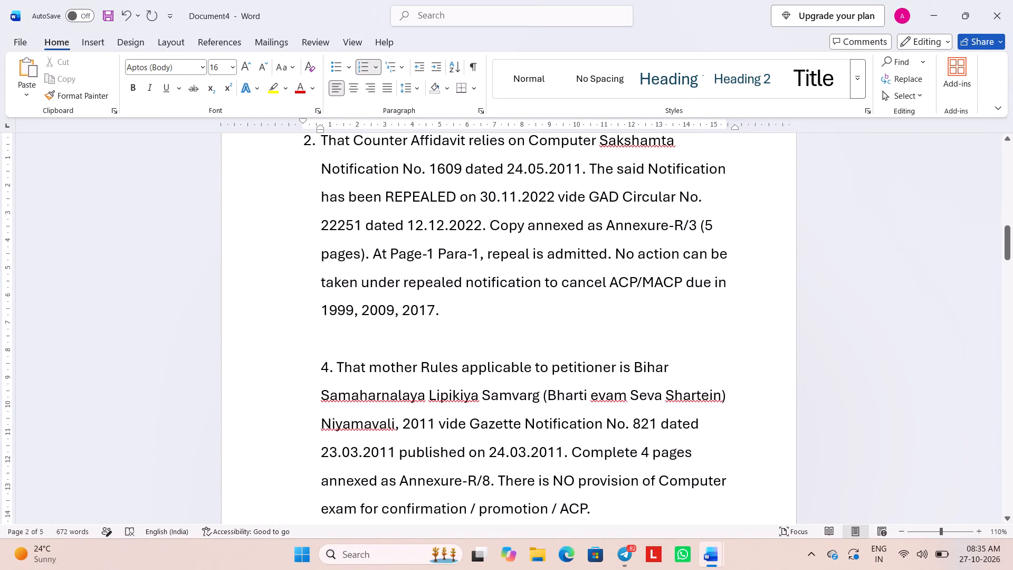
{"action": "key", "text": "BackSpace"}
{"action": "key", "text": "BackSpace"}
{"action": "key", "text": "BackSpace"}
{"action": "key", "text": "BackSpace"}
{"action": "key", "text": "BackSpace"}
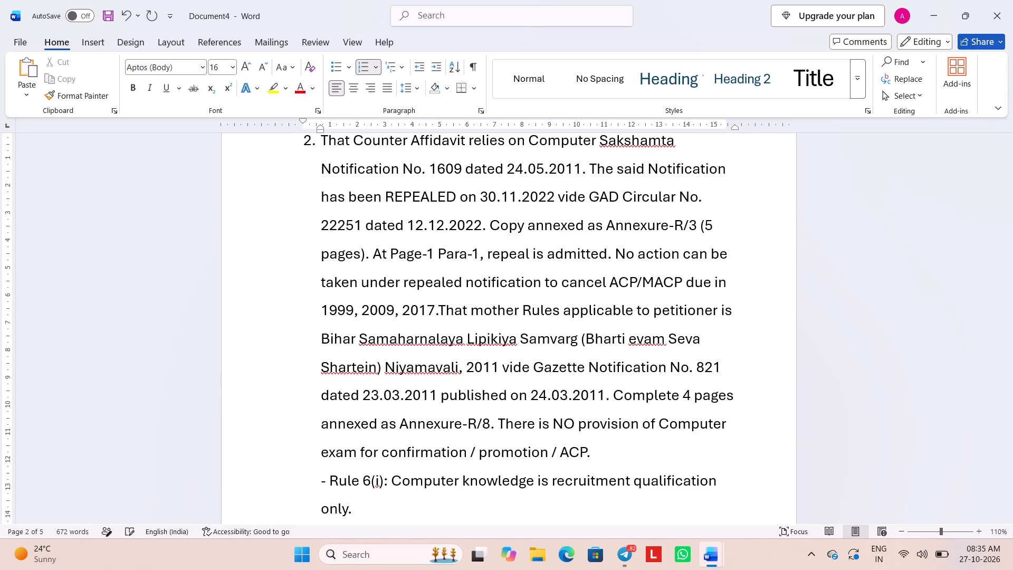
{"action": "key", "text": "Return"}
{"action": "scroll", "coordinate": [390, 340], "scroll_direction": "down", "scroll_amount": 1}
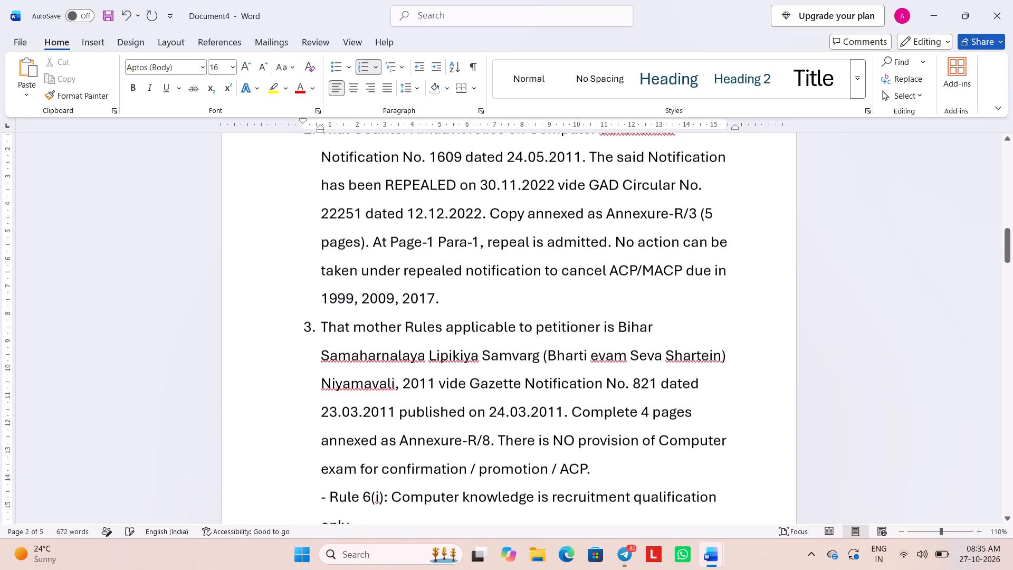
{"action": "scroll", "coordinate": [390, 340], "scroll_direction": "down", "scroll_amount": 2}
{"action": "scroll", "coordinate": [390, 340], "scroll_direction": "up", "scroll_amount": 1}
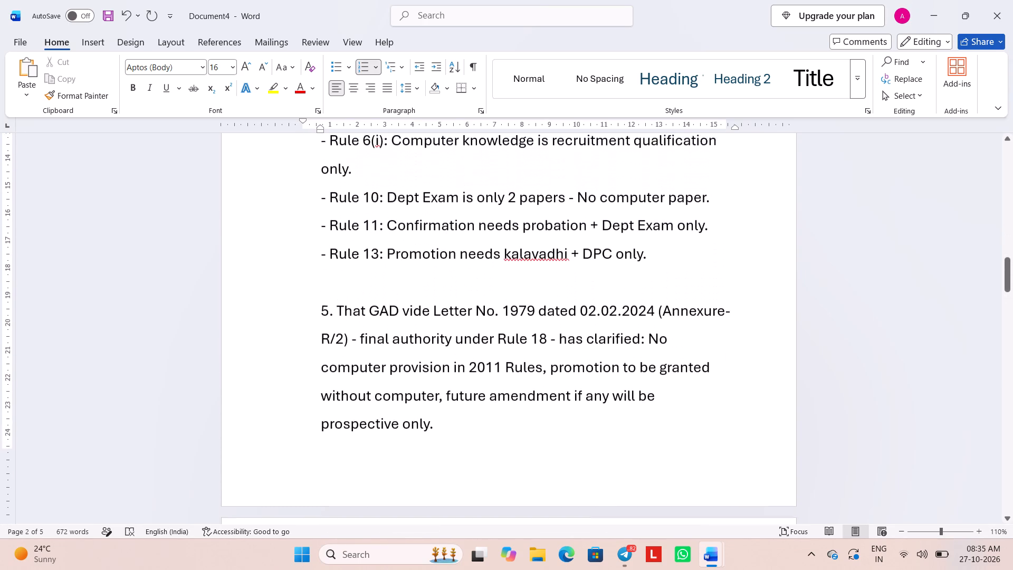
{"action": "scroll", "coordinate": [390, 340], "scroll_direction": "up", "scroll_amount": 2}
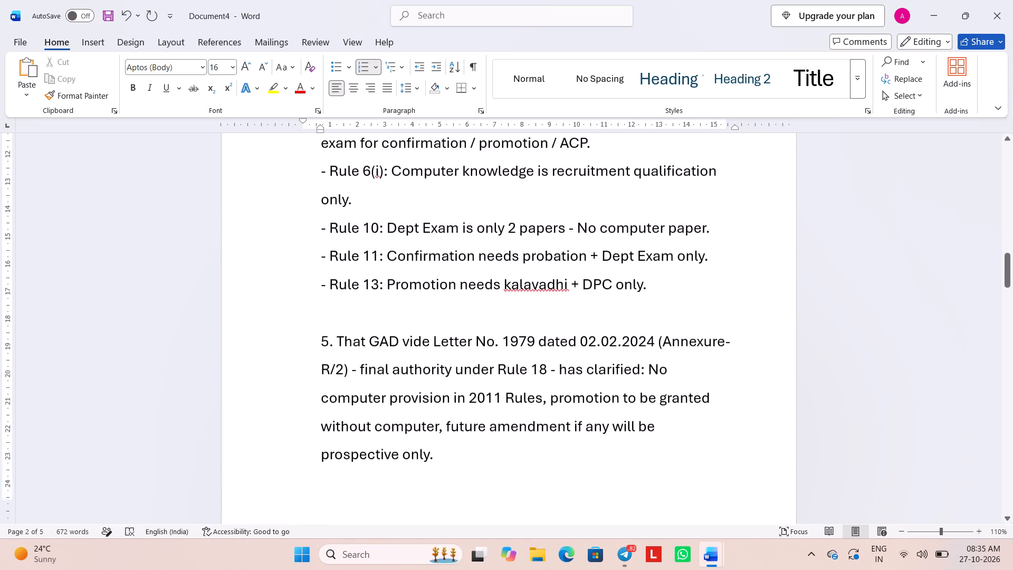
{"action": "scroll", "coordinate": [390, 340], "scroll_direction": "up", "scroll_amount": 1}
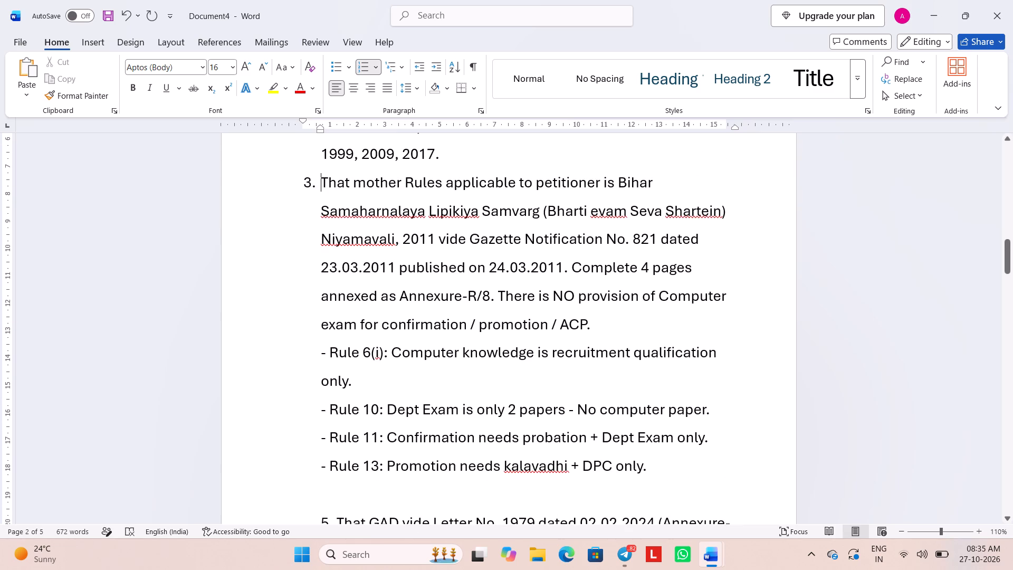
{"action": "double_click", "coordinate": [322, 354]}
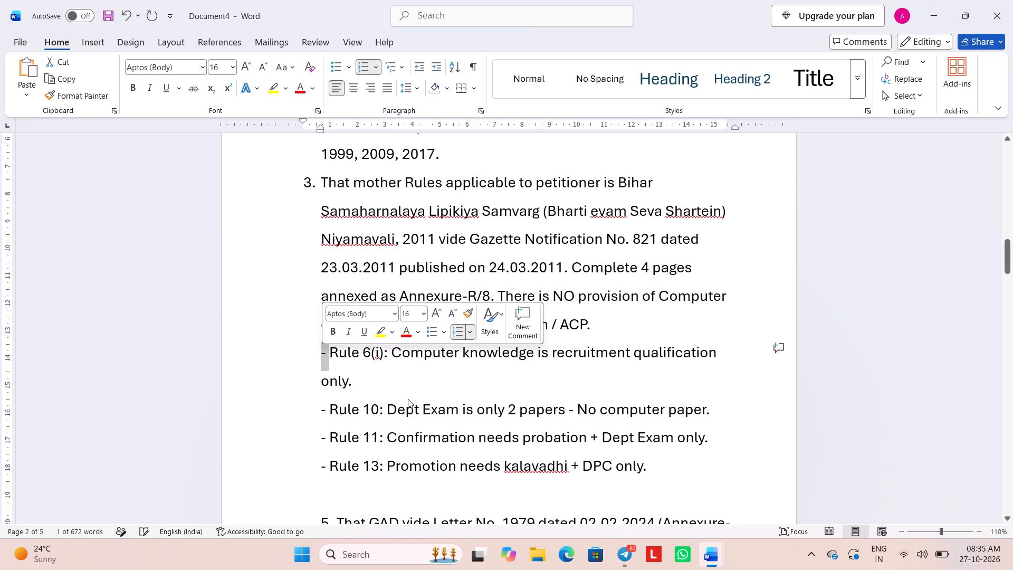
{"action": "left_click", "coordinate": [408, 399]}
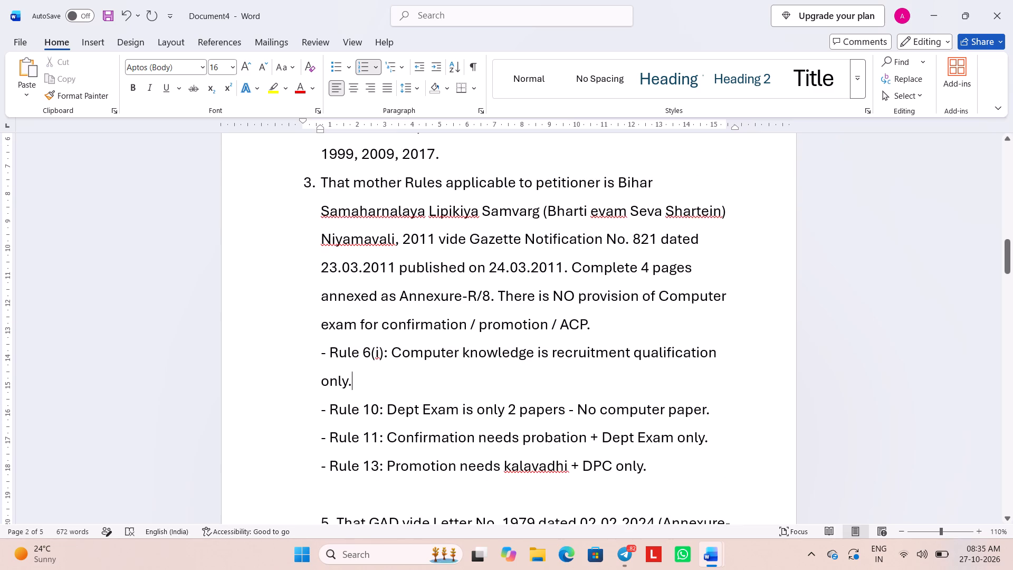
Replace the typed "5." and blank line before "That GAD vide Letter No. 1979" with the main list's automatic number 4.
{"action": "scroll", "coordinate": [351, 387], "scroll_direction": "down", "scroll_amount": 1}
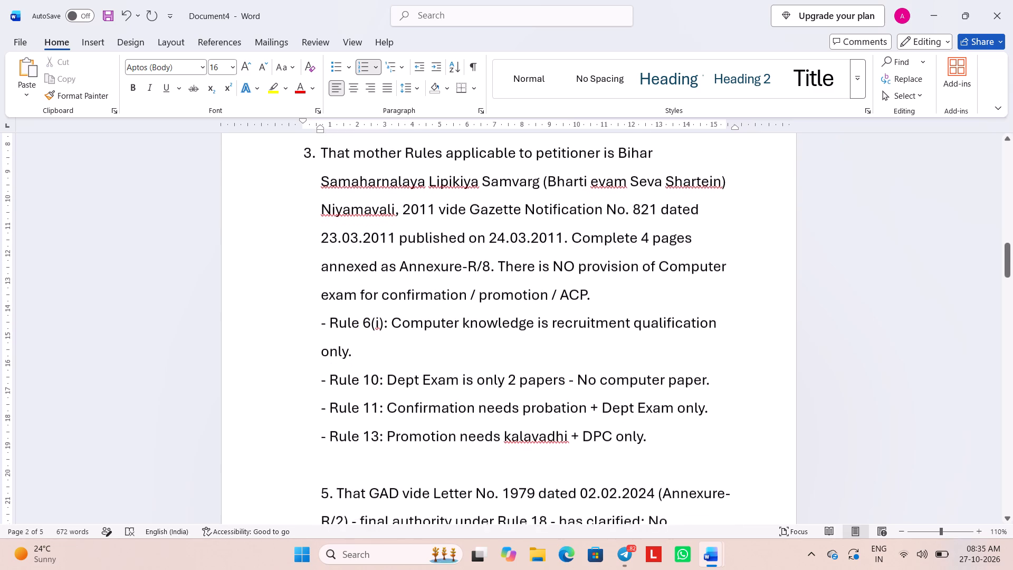
{"action": "scroll", "coordinate": [351, 387], "scroll_direction": "down", "scroll_amount": 1}
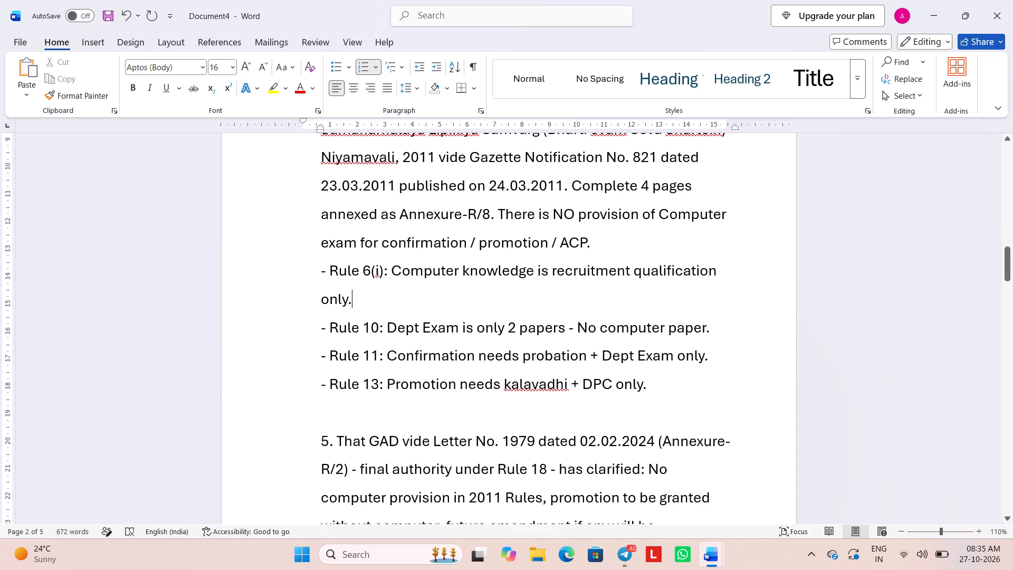
{"action": "left_click", "coordinate": [336, 446]}
{"action": "key", "text": "BackSpace"}
{"action": "key", "text": "BackSpace"}
{"action": "key", "text": "BackSpace"}
{"action": "key", "text": "BackSpace"}
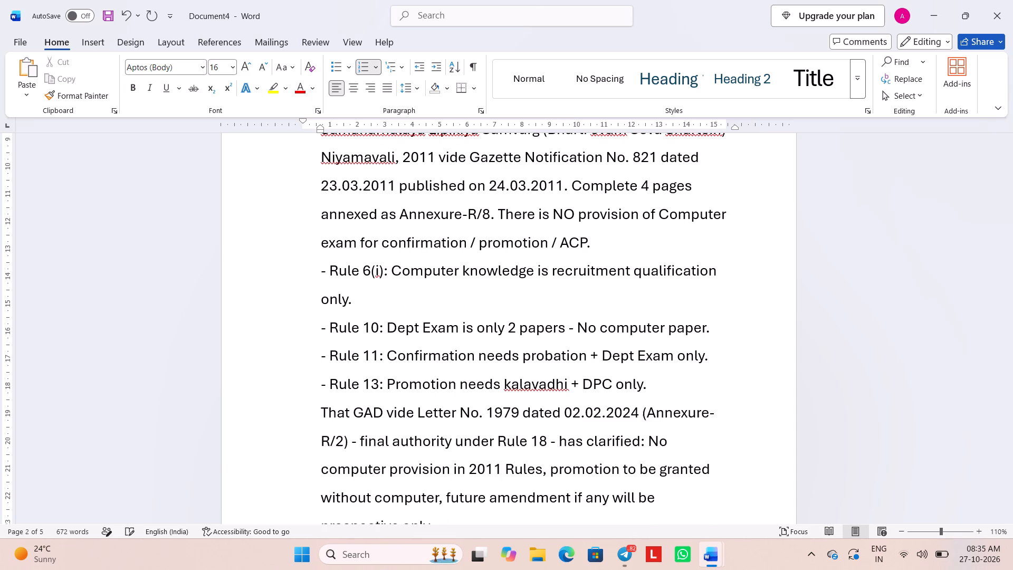
{"action": "key", "text": "BackSpace"}
{"action": "key", "text": "Return"}
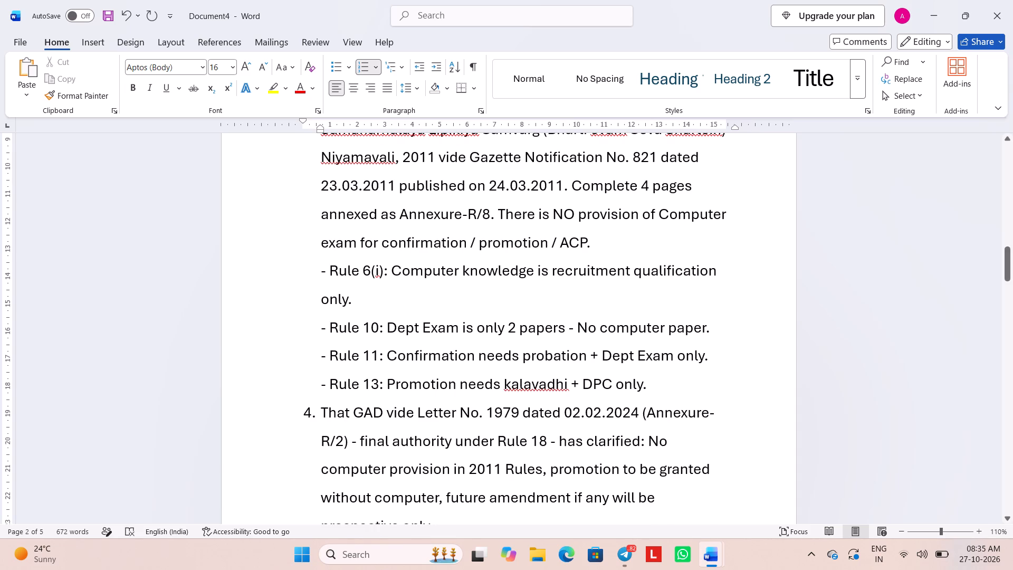
Replace the typed "6." before "That Police Clerical Cadre is at par" with the main list's automatic number 5.
{"action": "scroll", "coordinate": [381, 421], "scroll_direction": "down", "scroll_amount": 3}
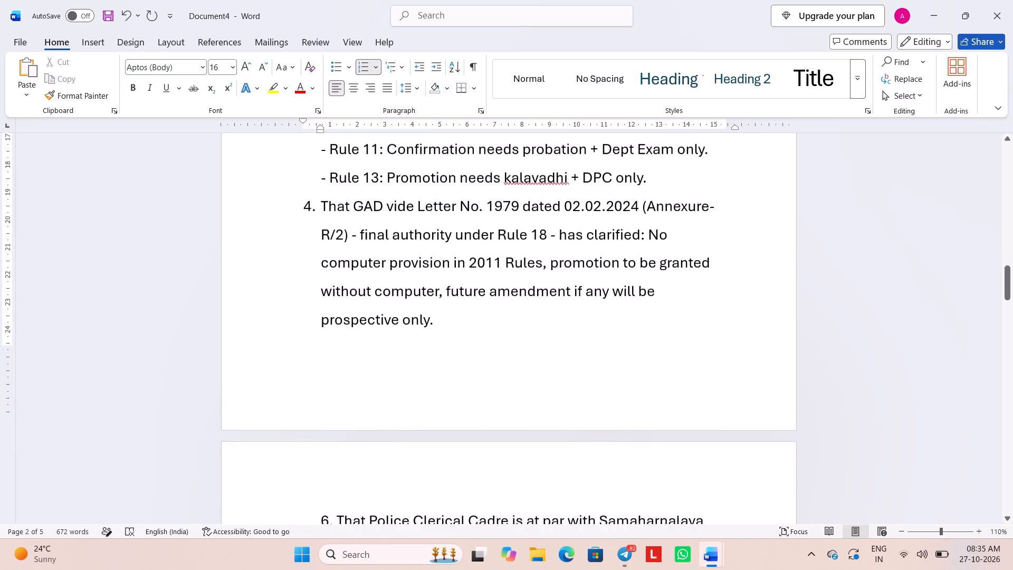
{"action": "scroll", "coordinate": [381, 421], "scroll_direction": "down", "scroll_amount": 1}
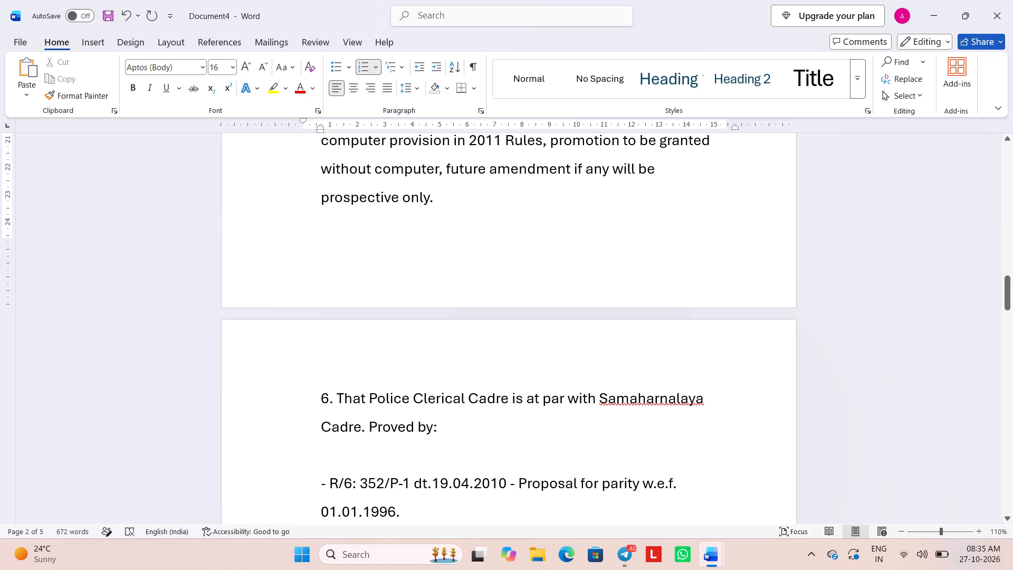
{"action": "left_click", "coordinate": [338, 400]}
{"action": "key", "text": "BackSpace"}
{"action": "key", "text": "BackSpace"}
{"action": "key", "text": "BackSpace"}
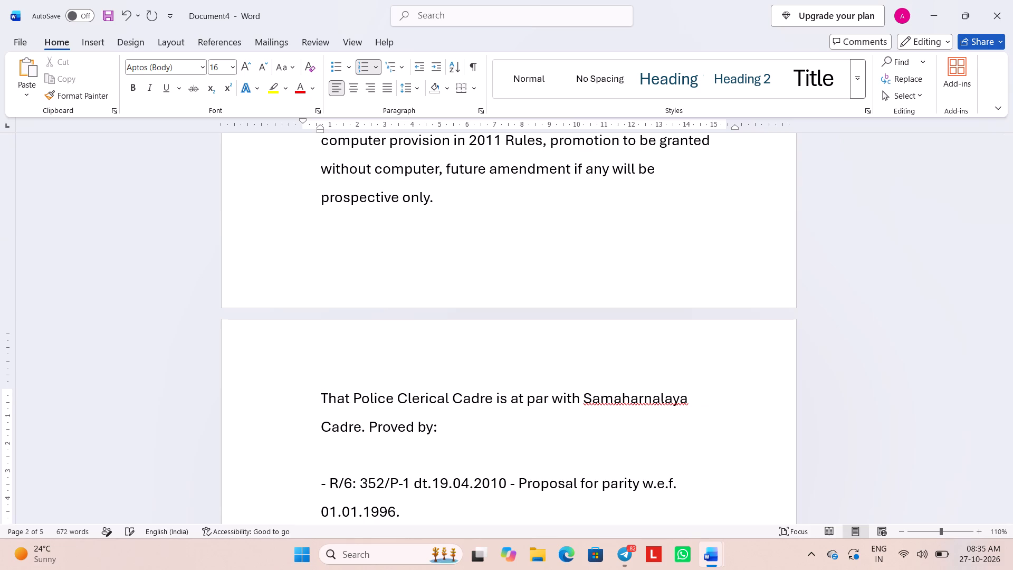
{"action": "key", "text": "BackSpace"}
{"action": "key", "text": "BackSpace"}
{"action": "key", "text": "Return"}
Replace the typed "7." and blank line before "That Finance Dept 4862" with the main list's automatic number 6.
{"action": "scroll", "coordinate": [380, 405], "scroll_direction": "down", "scroll_amount": 2}
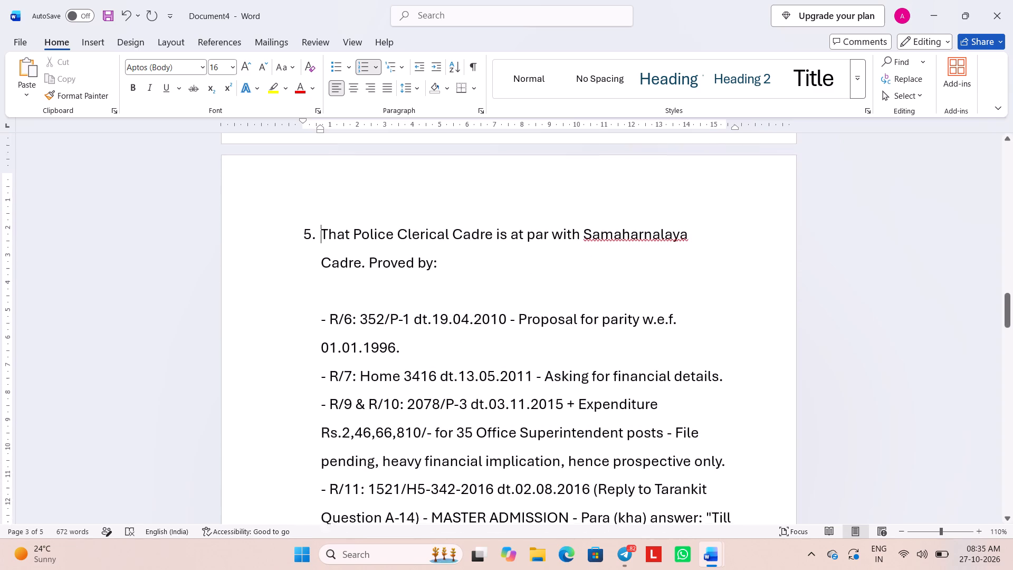
{"action": "scroll", "coordinate": [380, 405], "scroll_direction": "down", "scroll_amount": 1}
{"action": "scroll", "coordinate": [380, 405], "scroll_direction": "up", "scroll_amount": 4}
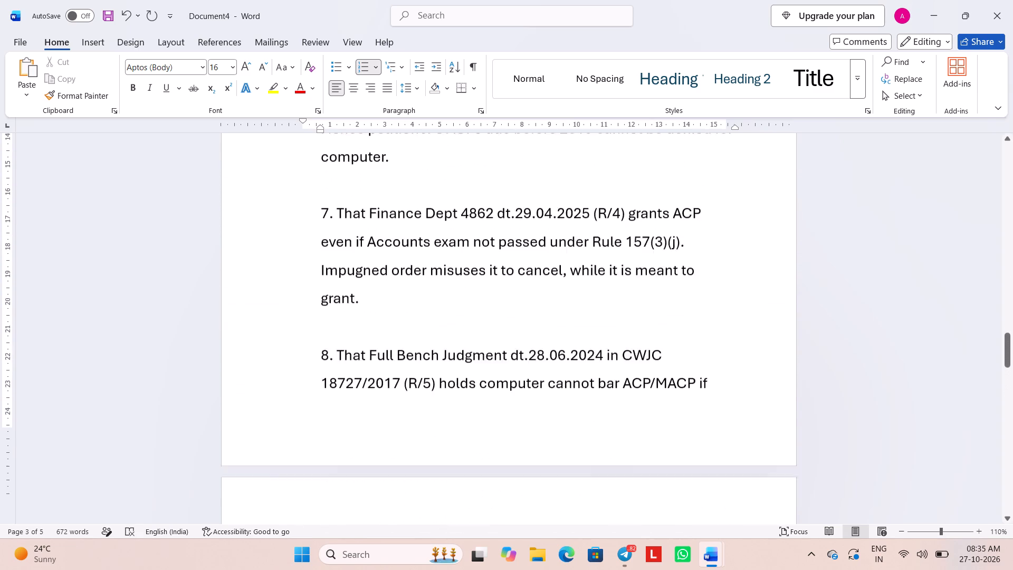
{"action": "scroll", "coordinate": [380, 405], "scroll_direction": "up", "scroll_amount": 2}
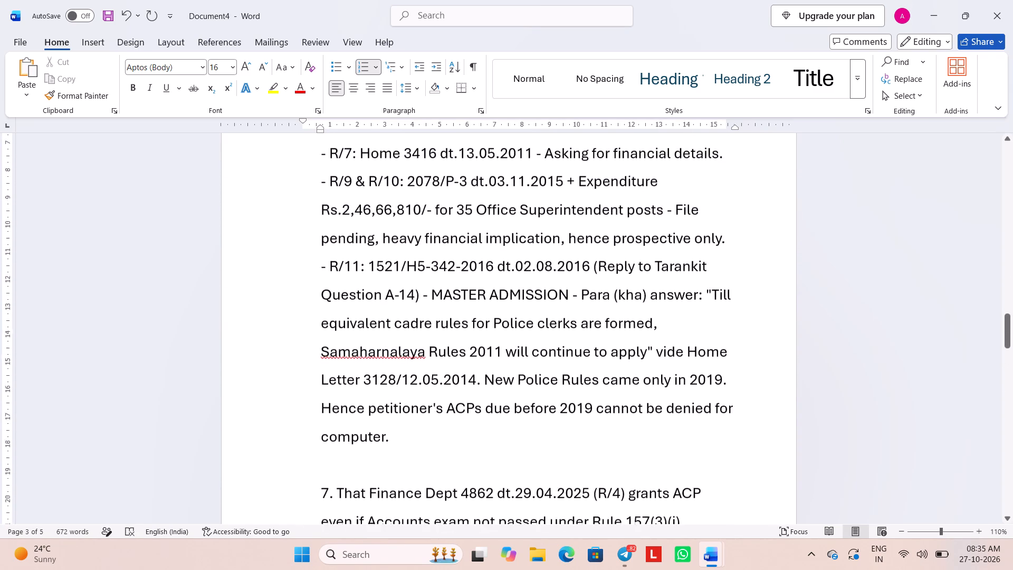
{"action": "left_click", "coordinate": [337, 359]}
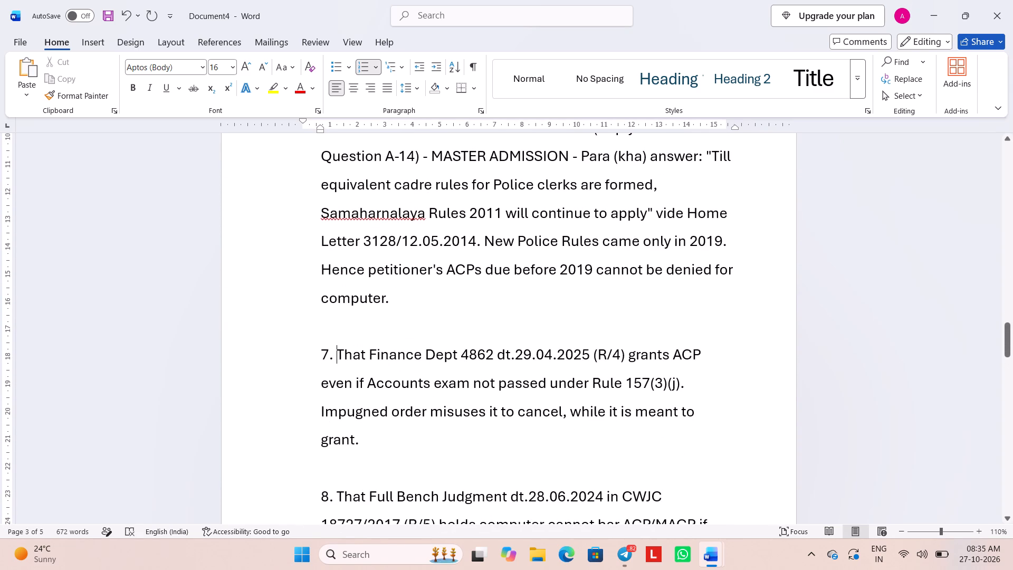
{"action": "key", "text": "BackSpace"}
{"action": "key", "text": "BackSpace"}
{"action": "key", "text": "BackSpace"}
{"action": "key", "text": "BackSpace"}
{"action": "key", "text": "BackSpace"}
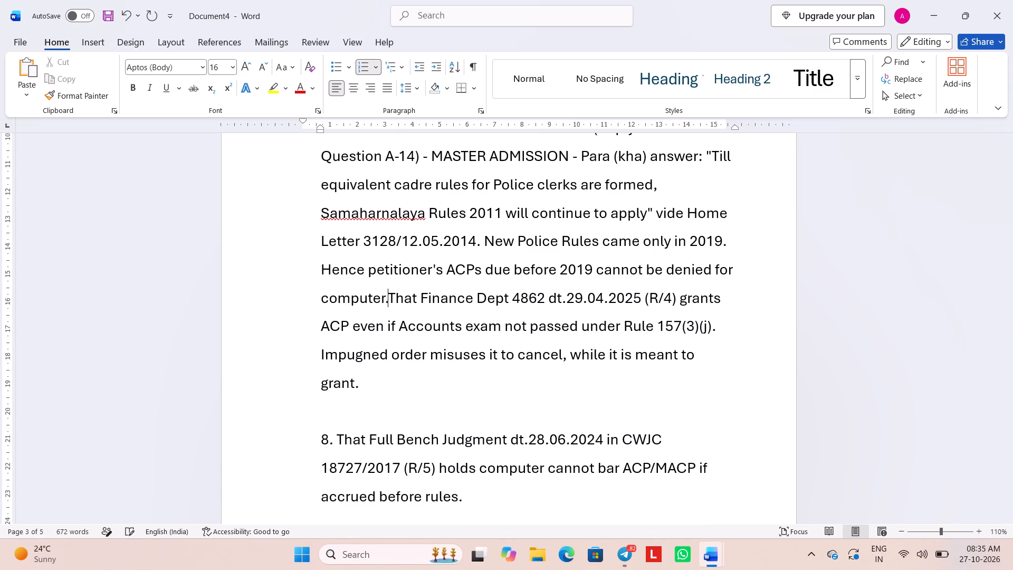
{"action": "key", "text": "Return"}
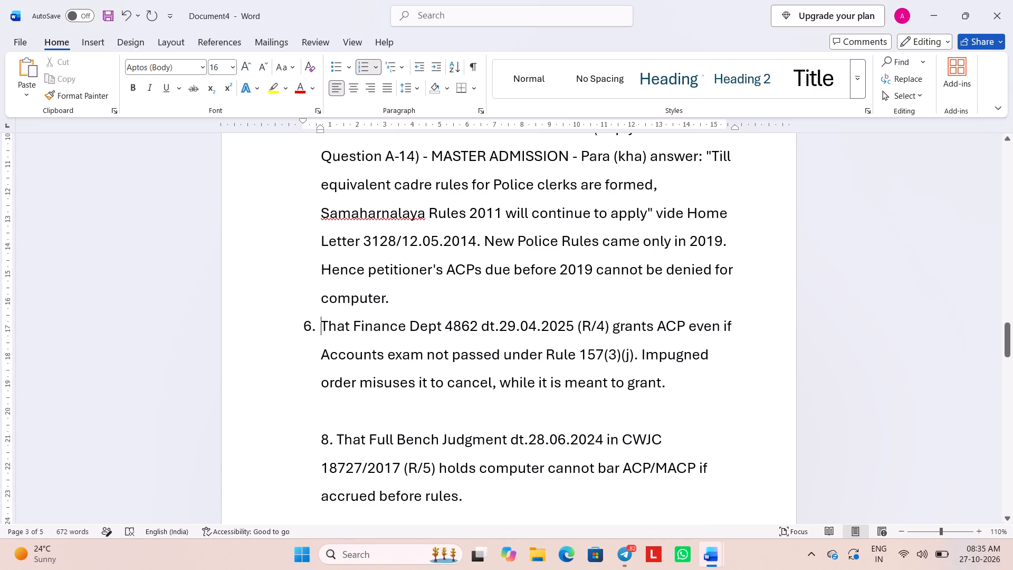
Replace the typed "8." and blank line before "That Full Bench Judgment" with the main list's automatic number 7.
{"action": "left_click", "coordinate": [338, 440]}
{"action": "key", "text": "BackSpace"}
{"action": "key", "text": "BackSpace"}
{"action": "key", "text": "BackSpace"}
{"action": "key", "text": "BackSpace"}
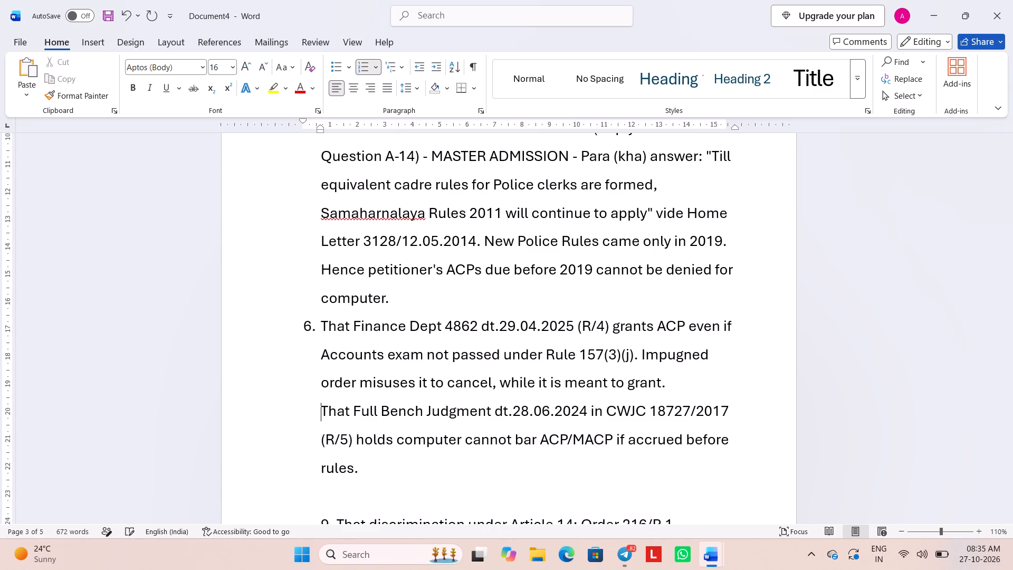
{"action": "key", "text": "BackSpace"}
{"action": "key", "text": "Return"}
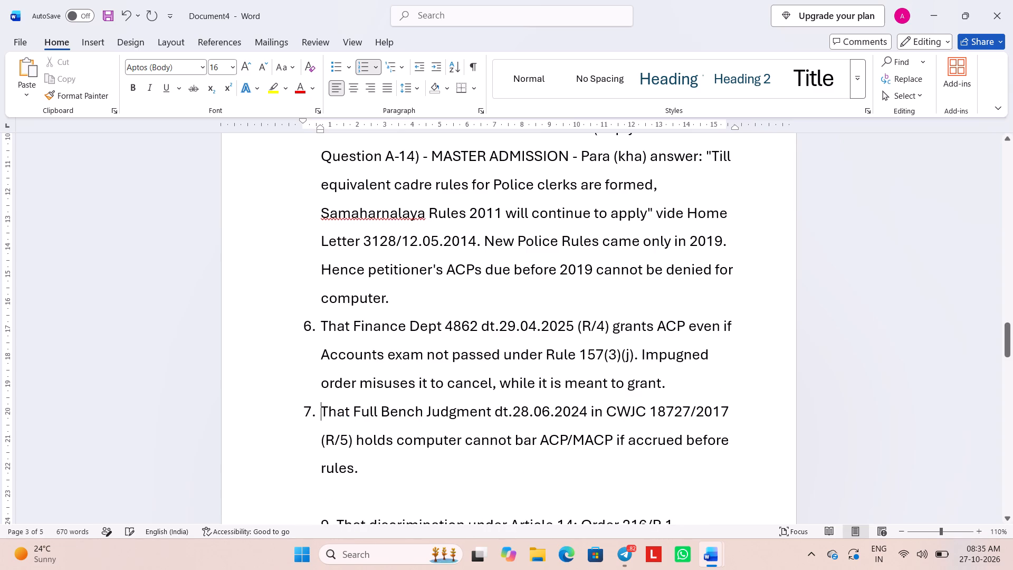
Replace the typed "9." and blank line before "That discrimination under Article 14" with the main list's automatic number 8.
{"action": "scroll", "coordinate": [357, 374], "scroll_direction": "down", "scroll_amount": 1}
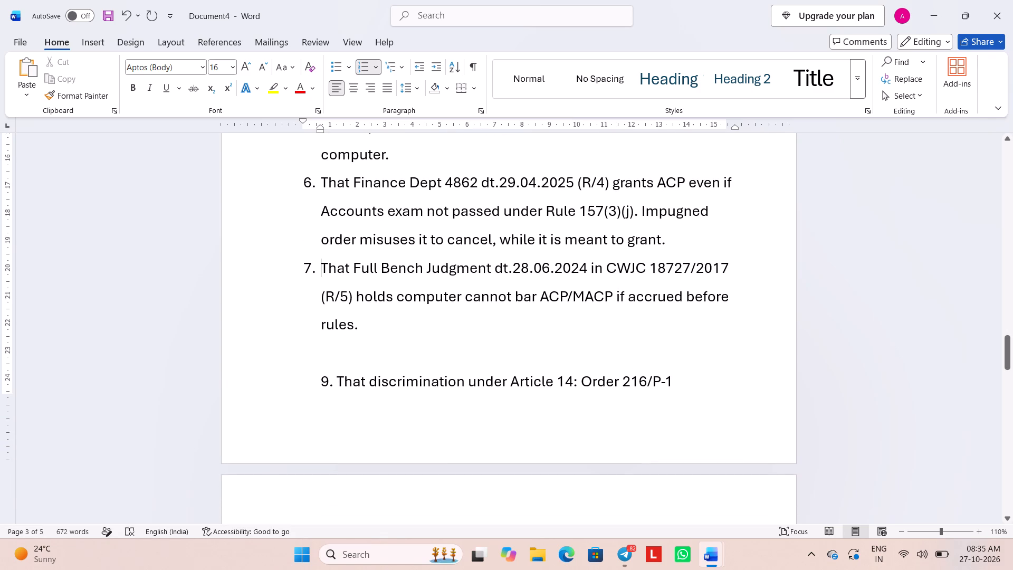
{"action": "left_click", "coordinate": [333, 378]}
{"action": "left_click", "coordinate": [338, 383]}
{"action": "key", "text": "BackSpace"}
{"action": "key", "text": "BackSpace"}
{"action": "key", "text": "BackSpace"}
{"action": "key", "text": "BackSpace"}
{"action": "key", "text": "BackSpace"}
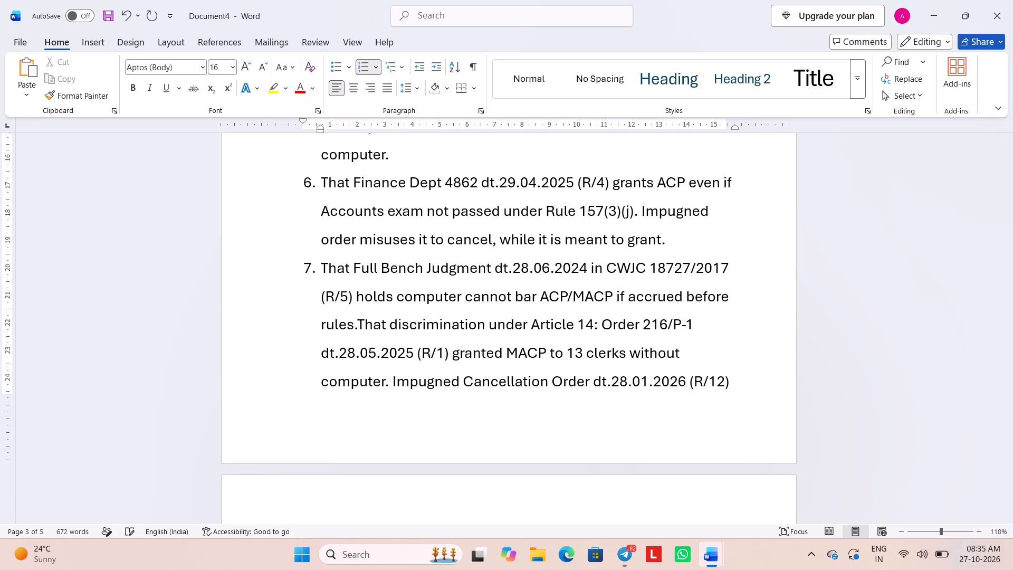
{"action": "key", "text": "Return"}
Remove the typed "10." and the blank line before "That impugned Parishad decision", keeping it as a separate paragraph.
{"action": "scroll", "coordinate": [335, 357], "scroll_direction": "down", "scroll_amount": 1}
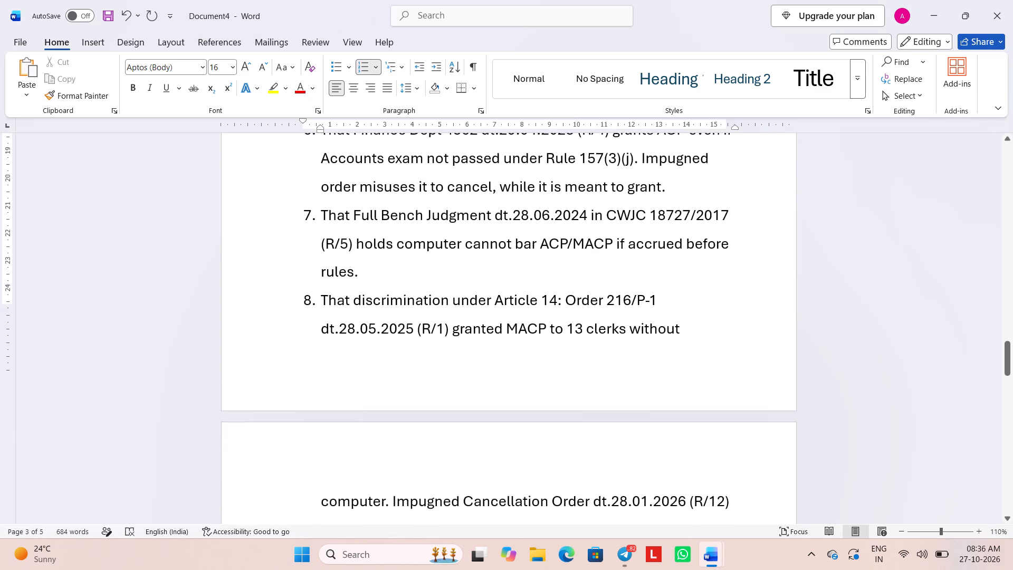
{"action": "scroll", "coordinate": [335, 357], "scroll_direction": "down", "scroll_amount": 1}
{"action": "scroll", "coordinate": [335, 357], "scroll_direction": "up", "scroll_amount": 1}
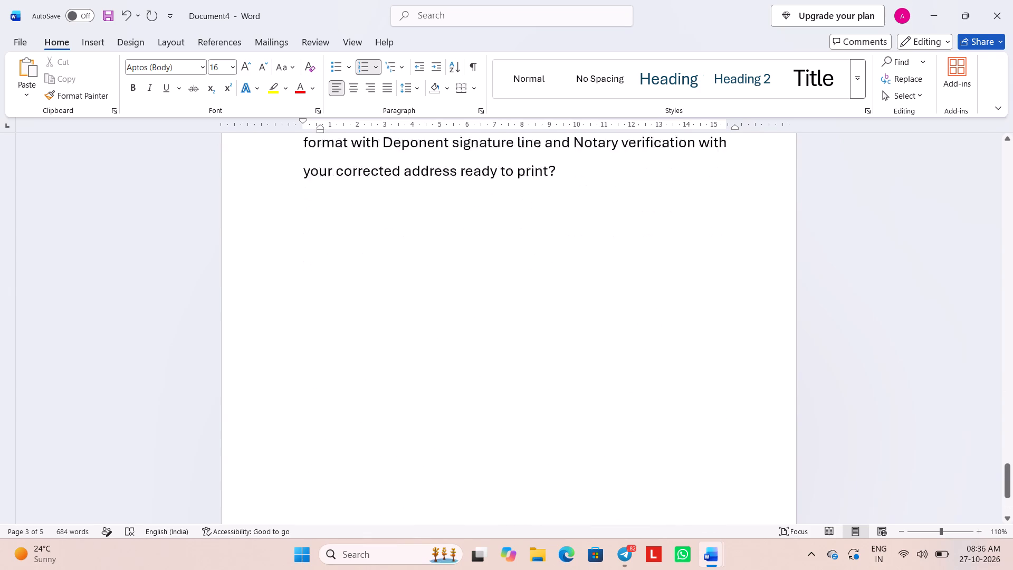
{"action": "scroll", "coordinate": [335, 357], "scroll_direction": "up", "scroll_amount": 5}
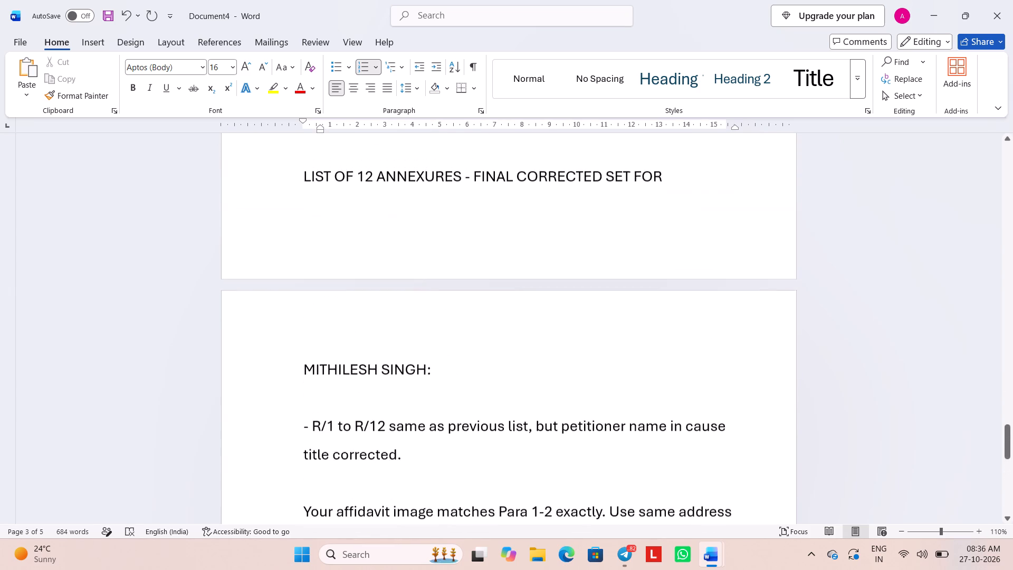
{"action": "scroll", "coordinate": [335, 357], "scroll_direction": "up", "scroll_amount": 3}
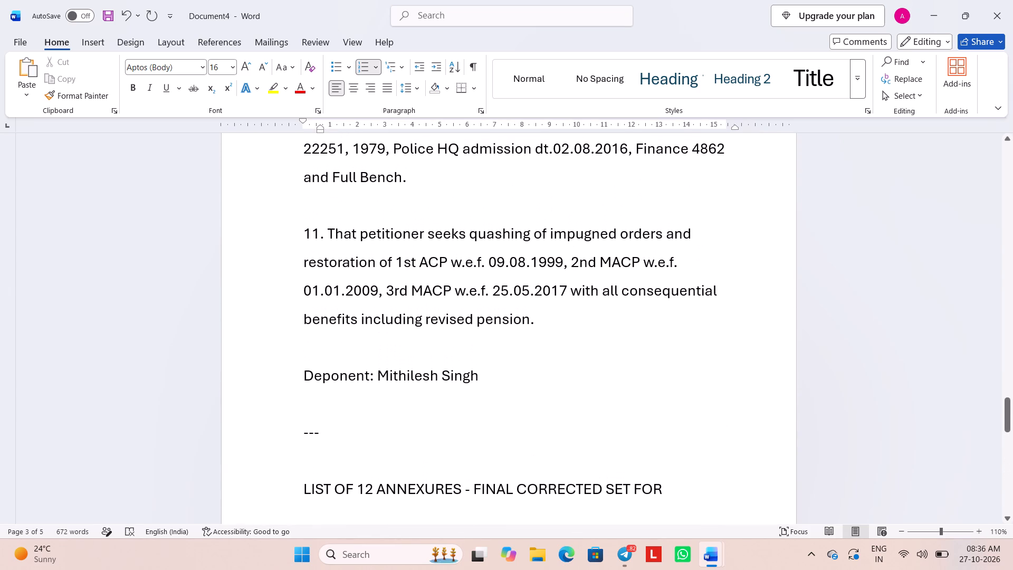
{"action": "scroll", "coordinate": [357, 204], "scroll_direction": "up", "scroll_amount": 4}
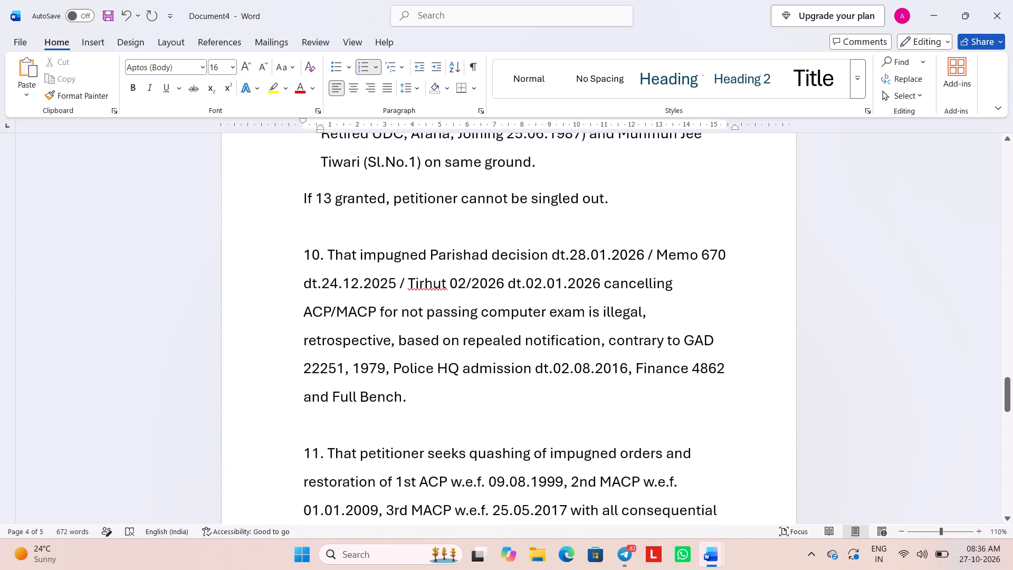
{"action": "scroll", "coordinate": [357, 204], "scroll_direction": "up", "scroll_amount": 2}
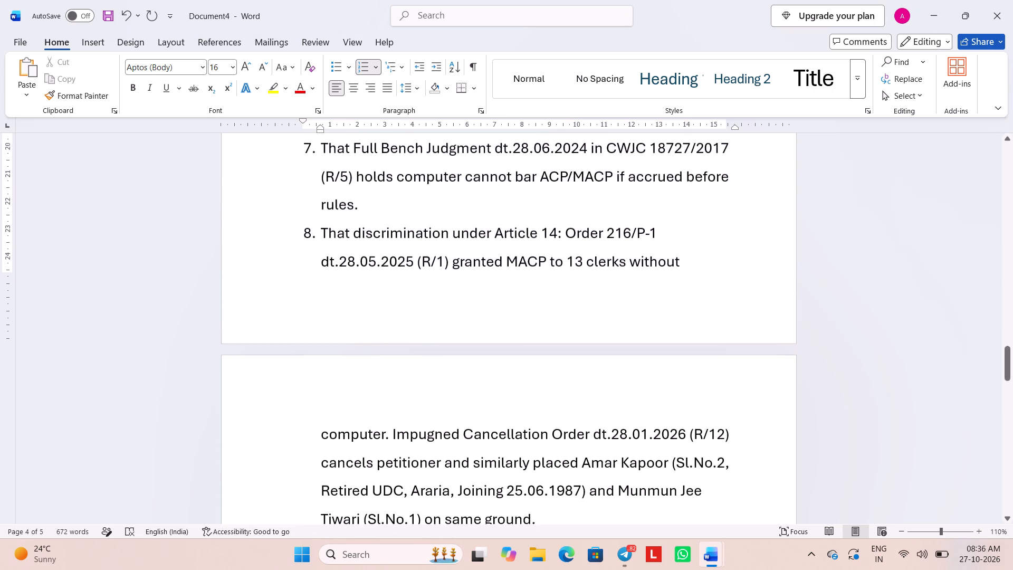
{"action": "scroll", "coordinate": [357, 204], "scroll_direction": "up", "scroll_amount": 1}
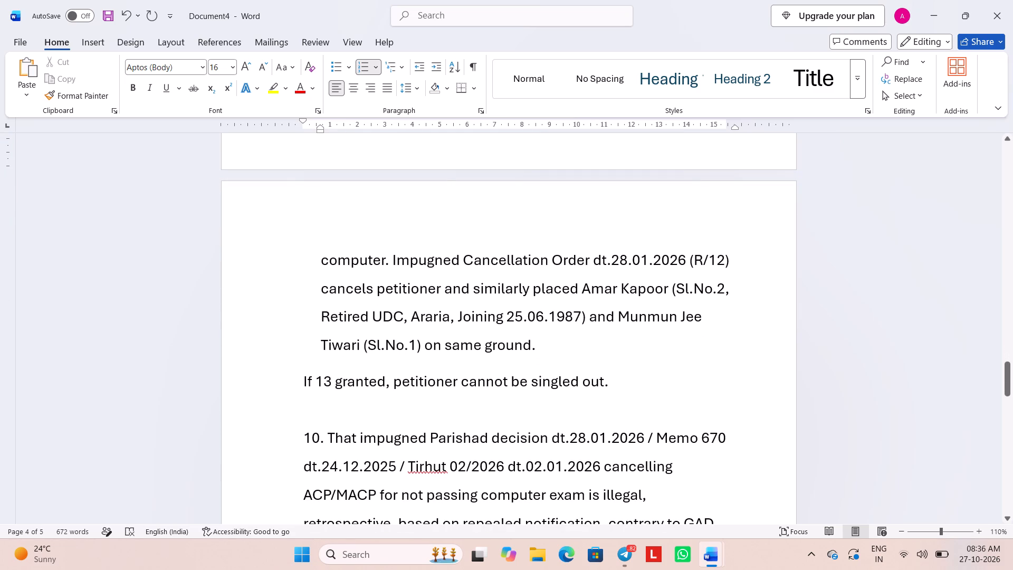
{"action": "left_click", "coordinate": [329, 445]}
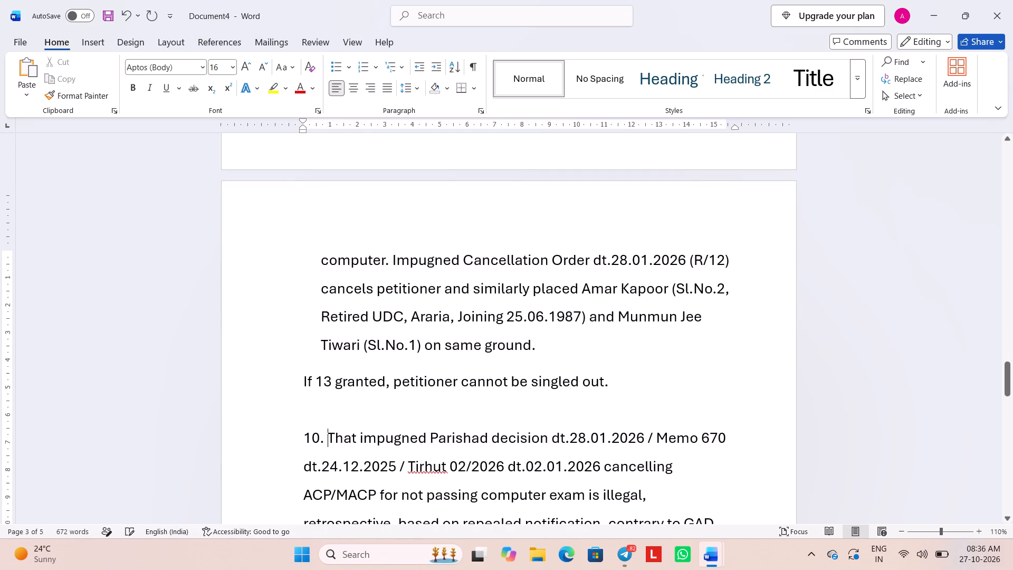
{"action": "key", "text": "BackSpace"}
{"action": "key", "text": "BackSpace"}
{"action": "key", "text": "BackSpace"}
{"action": "key", "text": "BackSpace"}
{"action": "key", "text": "BackSpace"}
{"action": "key", "text": "BackSpace"}
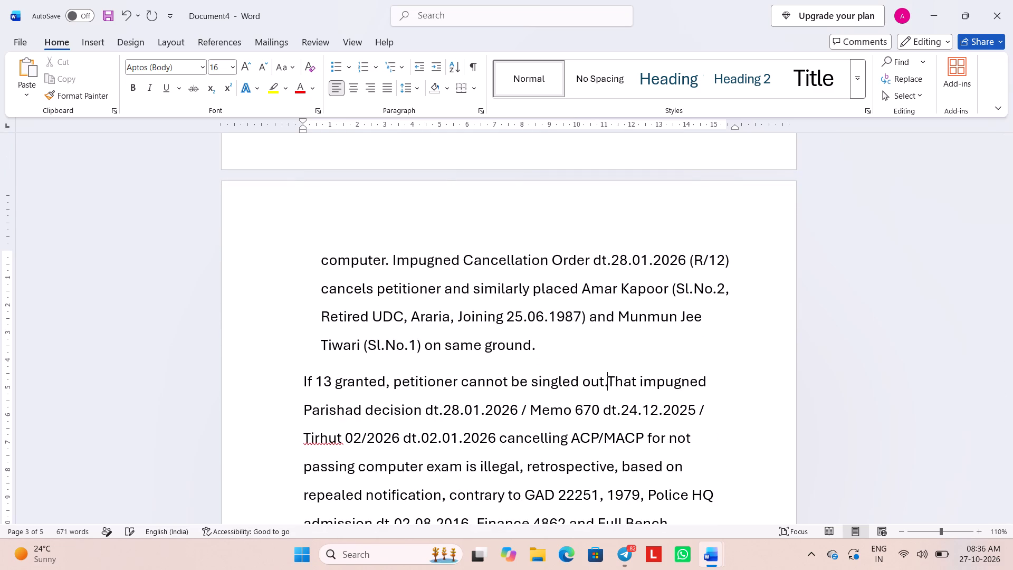
{"action": "key", "text": "Return"}
Enter "1." before "That impugned Parishad decision" and undo the automatic numbering applied to that paragraph.
{"action": "key", "text": "1"}
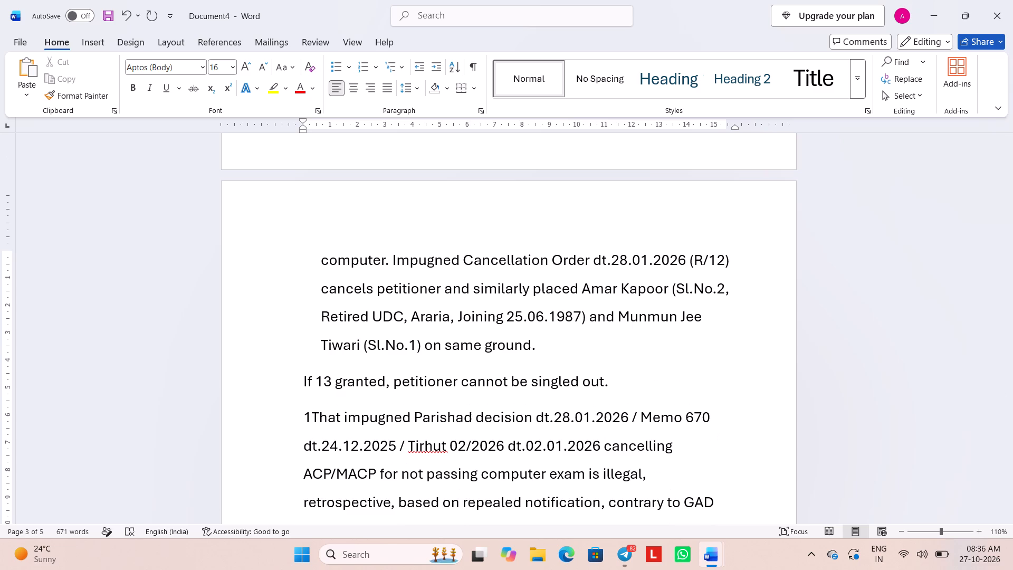
{"action": "type", "text": "."}
{"action": "key", "text": "space"}
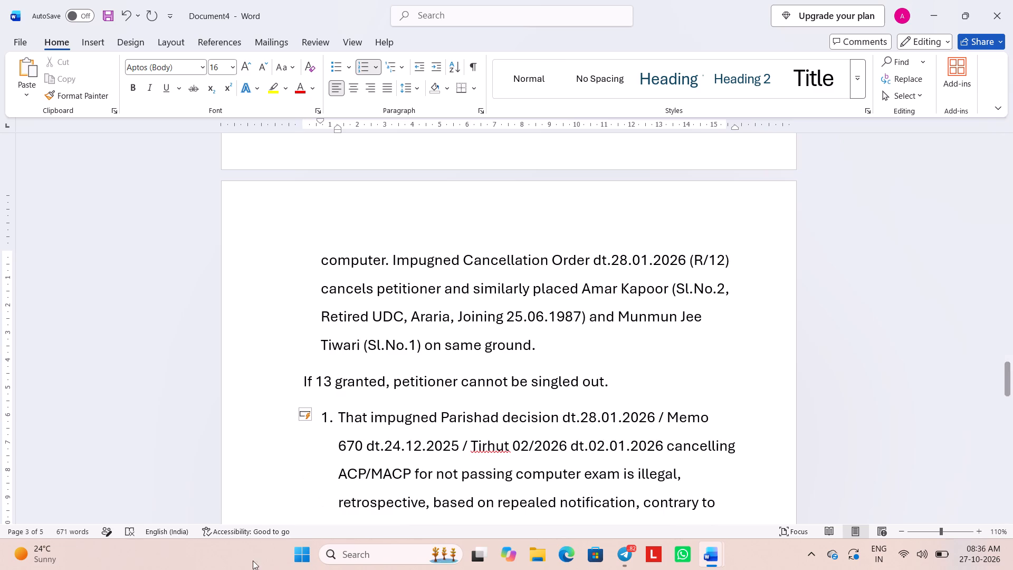
{"action": "left_click", "coordinate": [312, 415]}
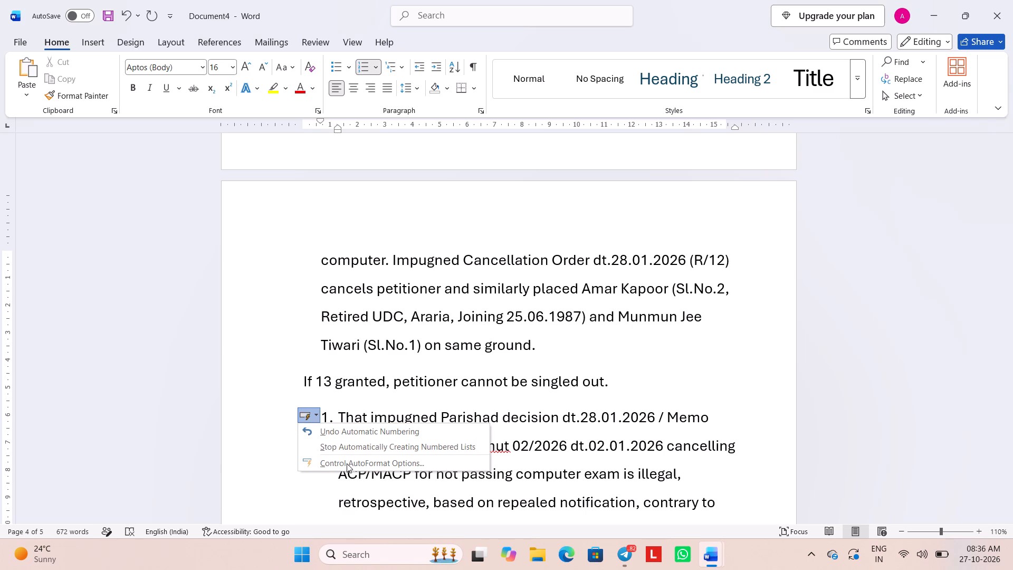
{"action": "left_click", "coordinate": [386, 426]}
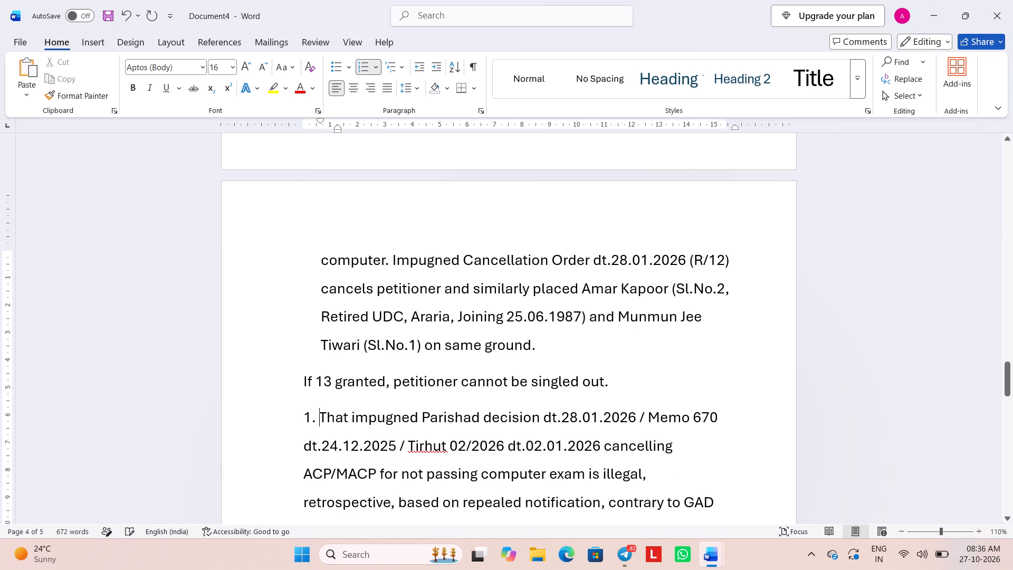
Replace the typed "1." before "That impugned Parishad decision" with the automatic number 9, keeping it as a separate paragraph.
{"action": "key", "text": "BackSpace"}
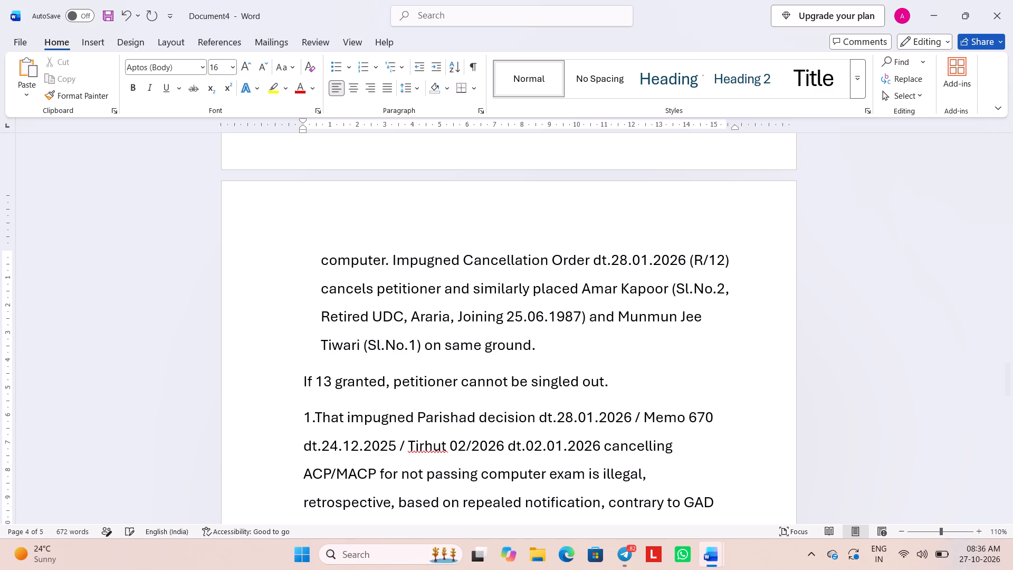
{"action": "key", "text": "BackSpace"}
{"action": "key", "text": "BackSpace"}
{"action": "key", "text": "BackSpace"}
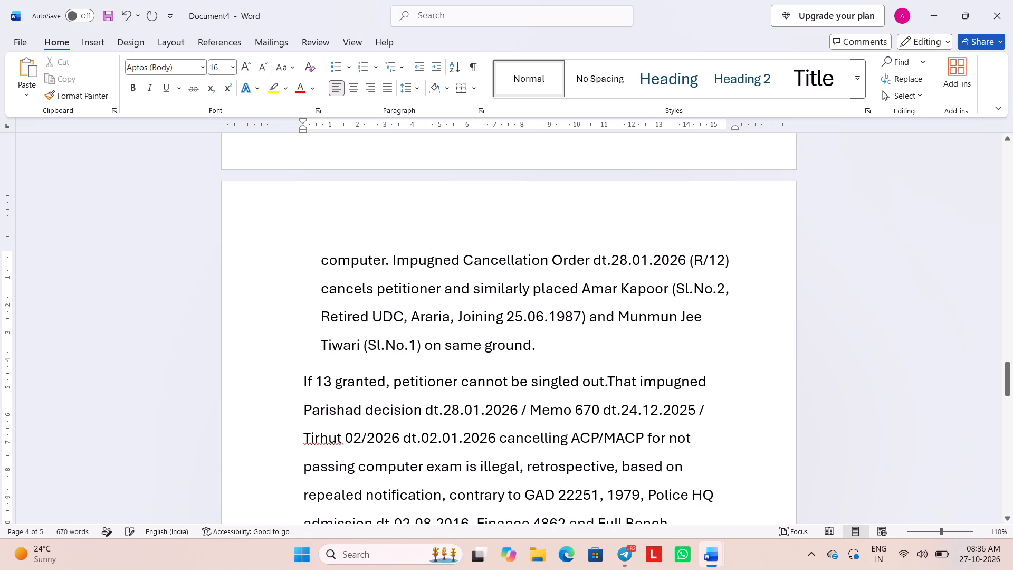
{"action": "scroll", "coordinate": [441, 286], "scroll_direction": "right", "scroll_amount": 1}
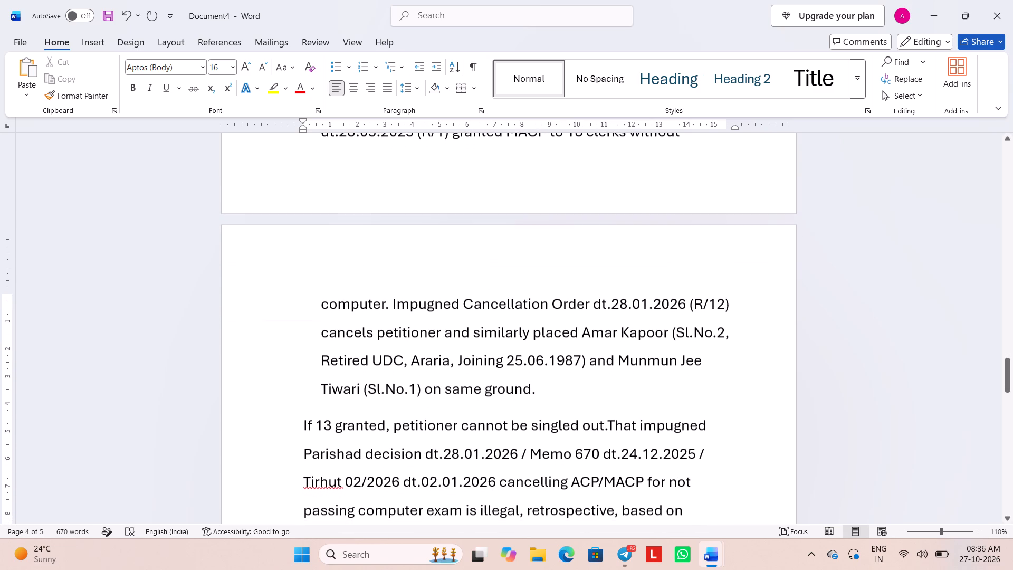
{"action": "key", "text": "Return"}
{"action": "type", "text": "9."}
{"action": "key", "text": "space"}
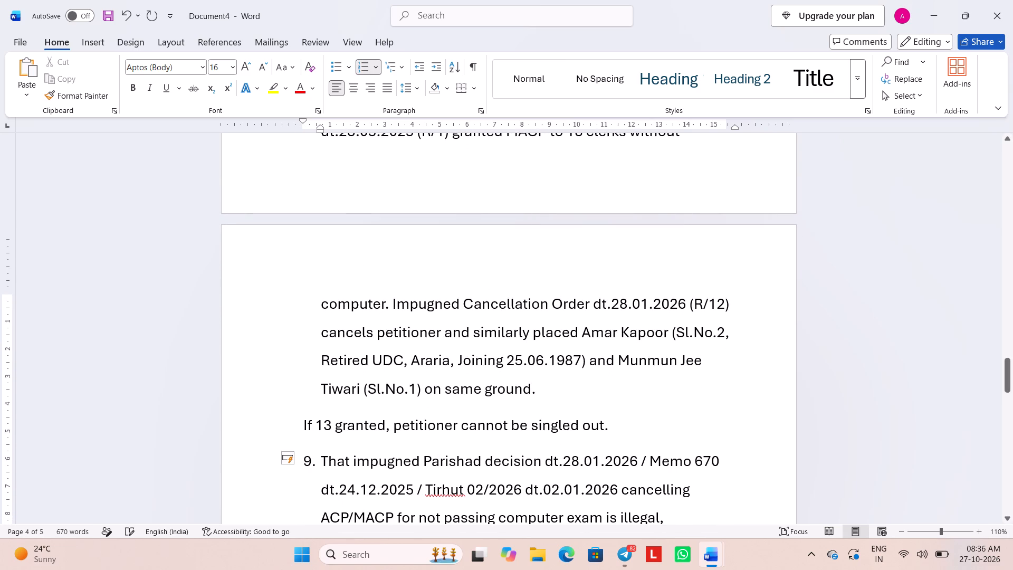
Replace the typed "11." and blank line before "That petitioner seeks quashing" with automatic number 10, and move its first-line indent slightly outward.
{"action": "scroll", "coordinate": [367, 344], "scroll_direction": "down", "scroll_amount": 2}
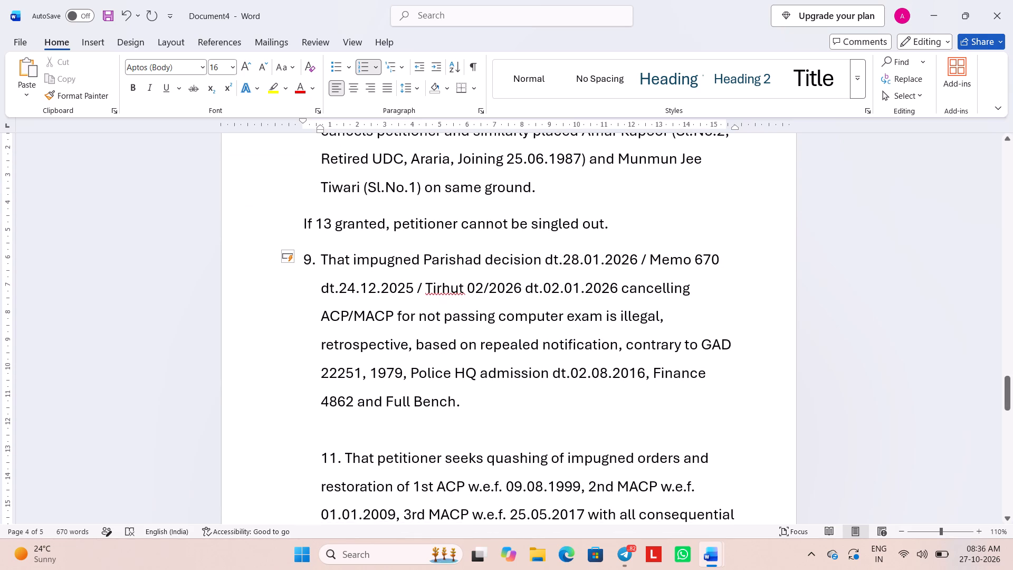
{"action": "left_click", "coordinate": [346, 461]}
{"action": "key", "text": "BackSpace"}
{"action": "key", "text": "BackSpace"}
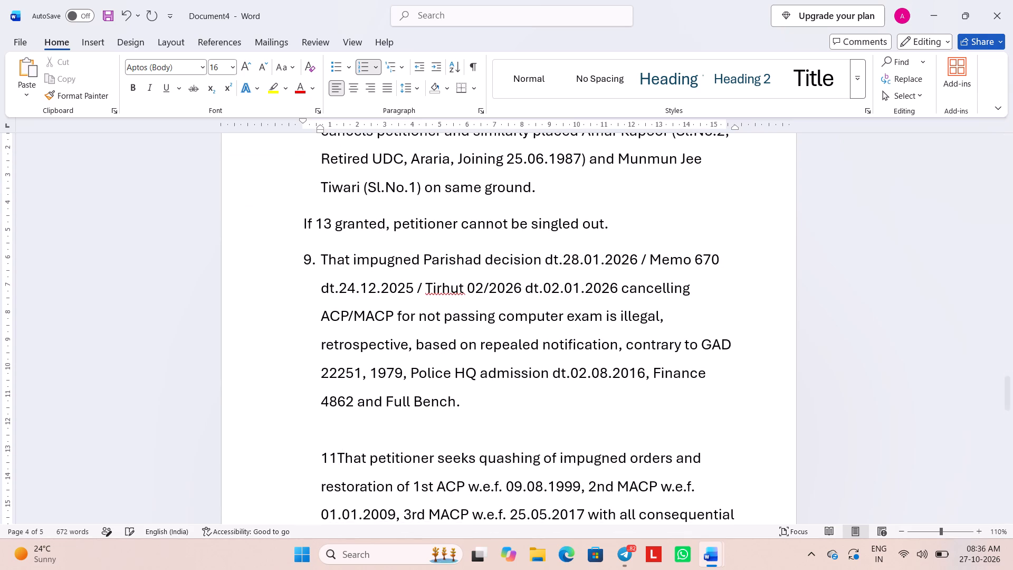
{"action": "key", "text": "BackSpace"}
{"action": "key", "text": "BackSpace"}
{"action": "key", "text": "BackSpace"}
{"action": "key", "text": "BackSpace"}
{"action": "key", "text": "Return"}
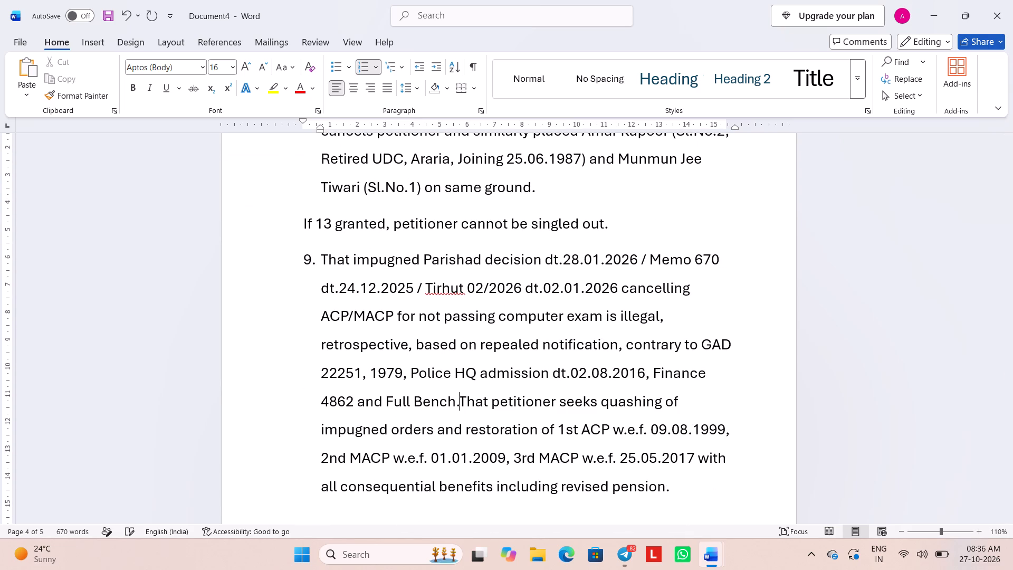
{"action": "left_click", "coordinate": [303, 121]}
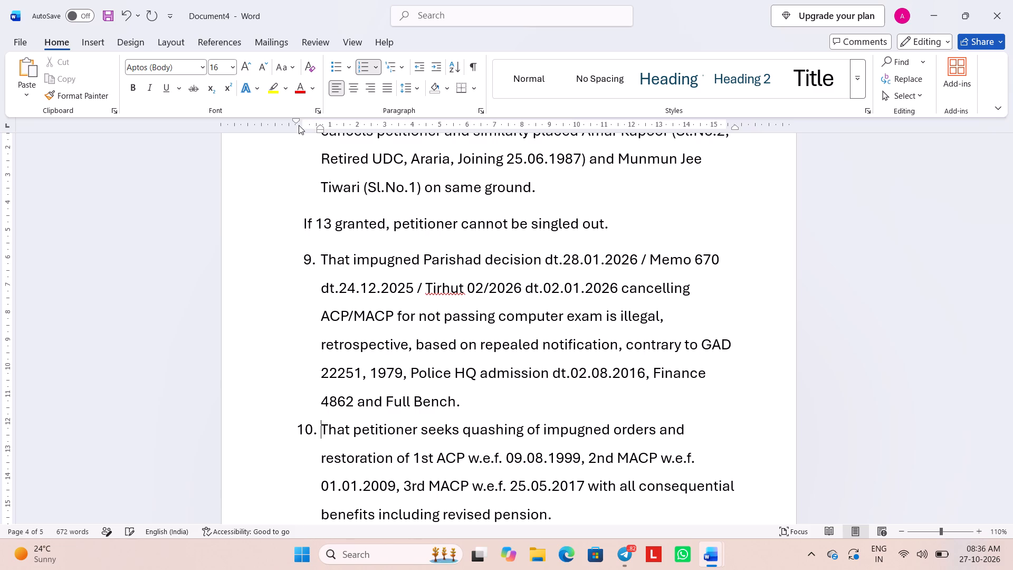
Delete everything after paragraph 10, from the Deponent line and the list of 12 annexures through the end of the document.
{"action": "scroll", "coordinate": [425, 357], "scroll_direction": "down", "scroll_amount": 1}
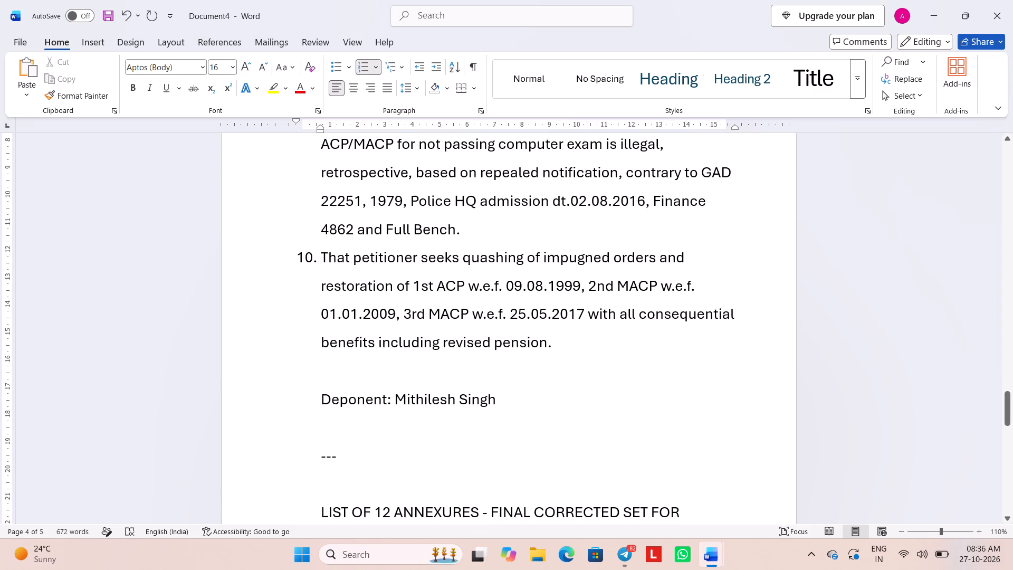
{"action": "left_click_drag", "start_coordinate": [319, 401], "coordinate": [538, 569]}
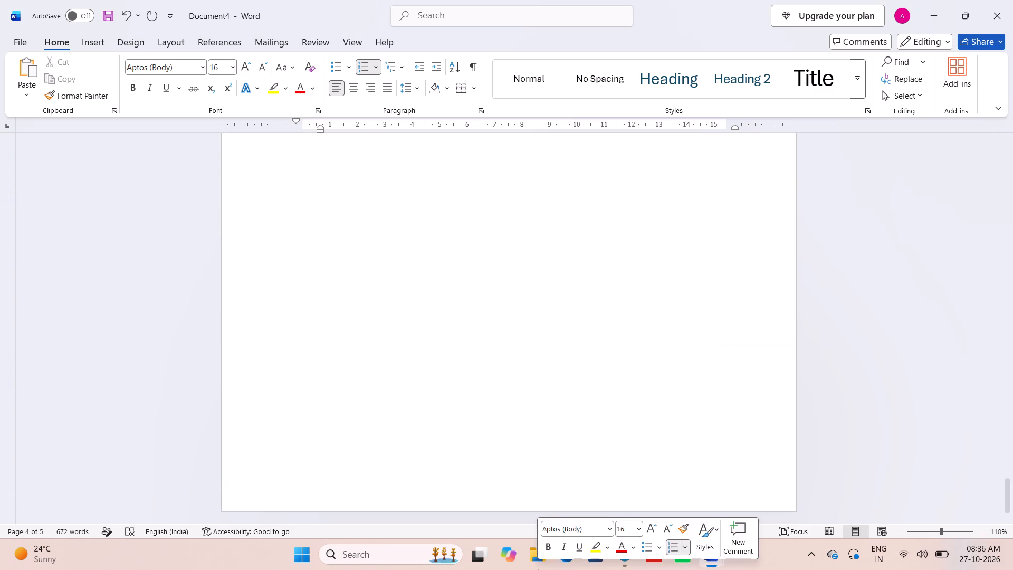
{"action": "key", "text": "BackSpace"}
{"action": "key", "text": "BackSpace"}
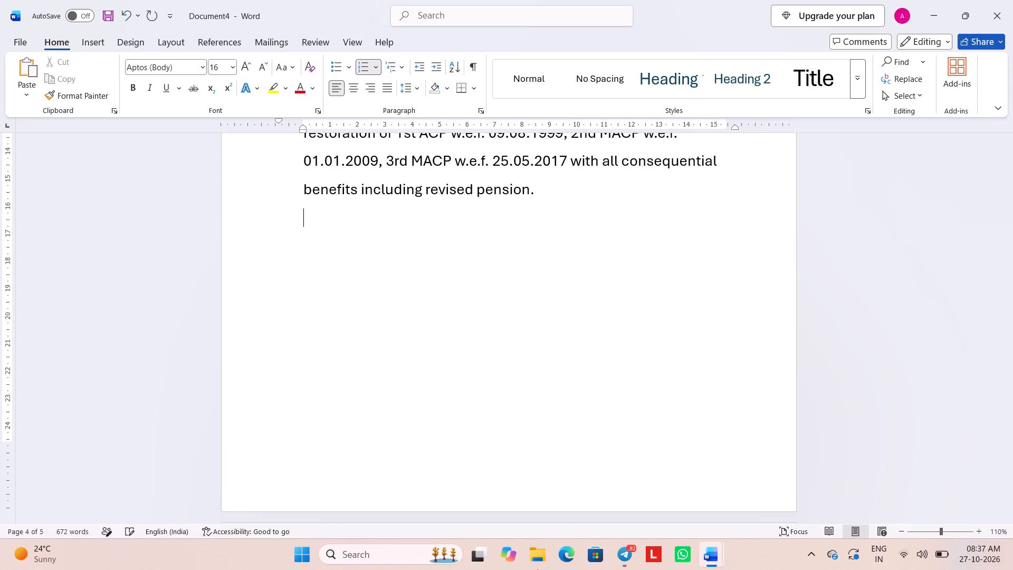
{"action": "key", "text": "BackSpace"}
Review the rejoinder affidavit from its court headings through to the end of paragraph 10.
{"action": "scroll", "coordinate": [622, 432], "scroll_direction": "up", "scroll_amount": 1}
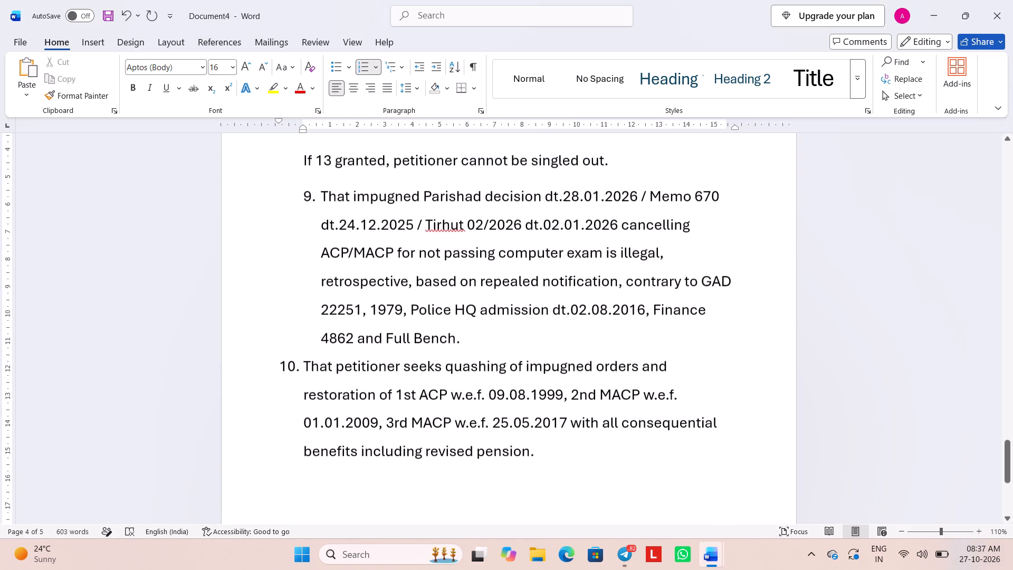
{"action": "scroll", "coordinate": [622, 432], "scroll_direction": "up", "scroll_amount": 1}
{"action": "scroll", "coordinate": [622, 432], "scroll_direction": "up", "scroll_amount": 20}
{"action": "scroll", "coordinate": [622, 432], "scroll_direction": "up", "scroll_amount": 6}
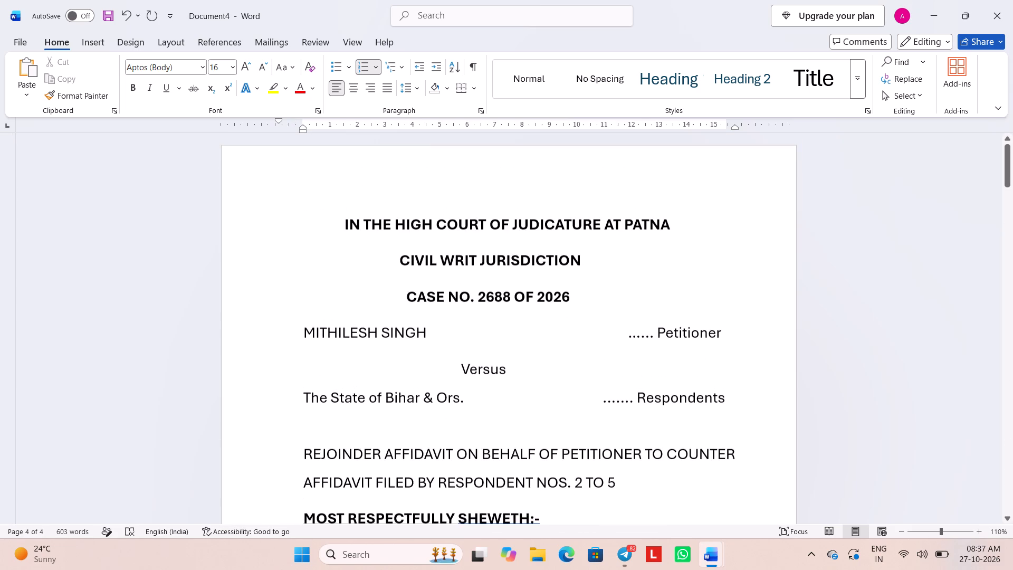
{"action": "scroll", "coordinate": [622, 432], "scroll_direction": "down", "scroll_amount": 7}
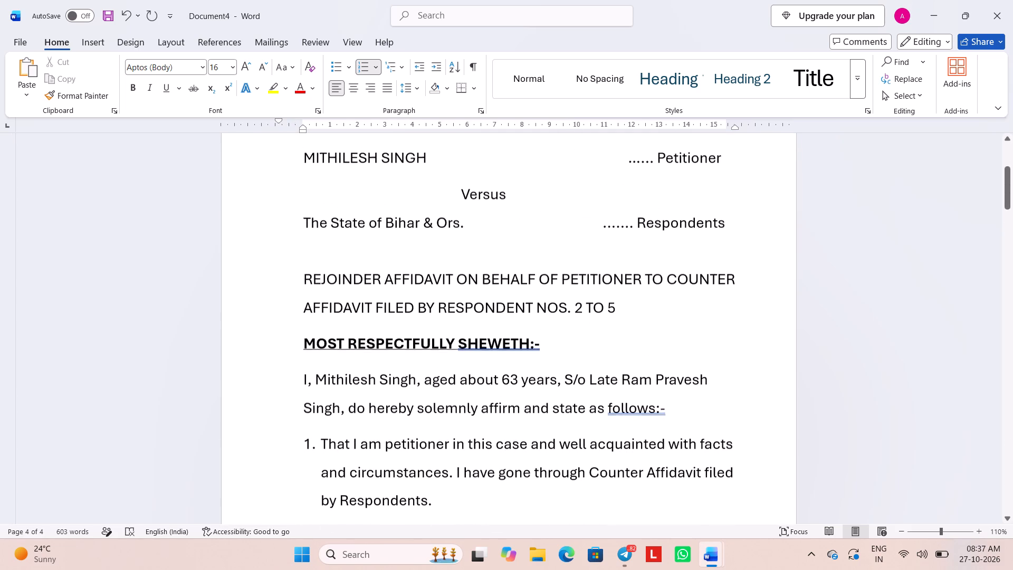
{"action": "scroll", "coordinate": [622, 432], "scroll_direction": "down", "scroll_amount": 8}
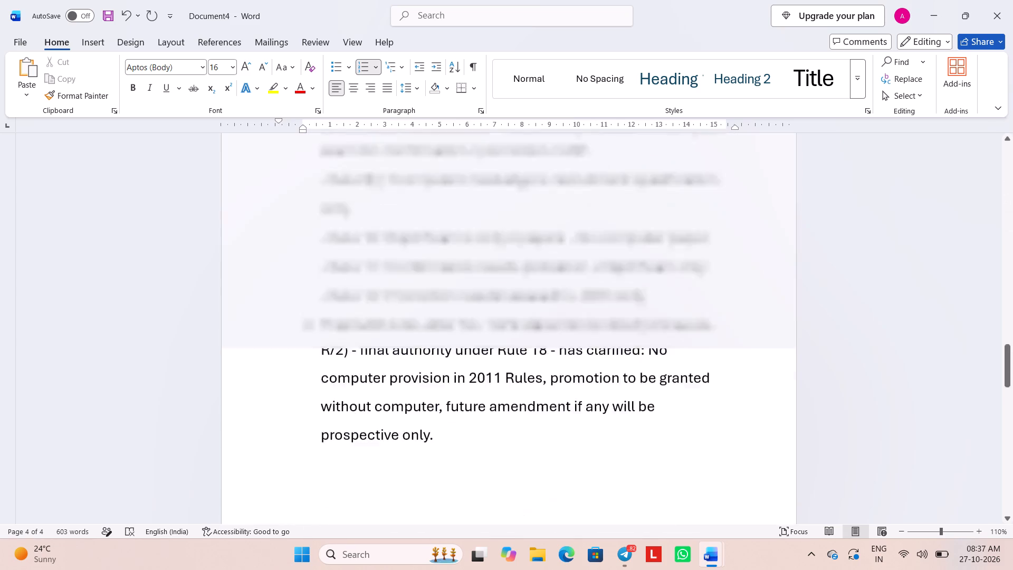
{"action": "scroll", "coordinate": [622, 432], "scroll_direction": "down", "scroll_amount": 7}
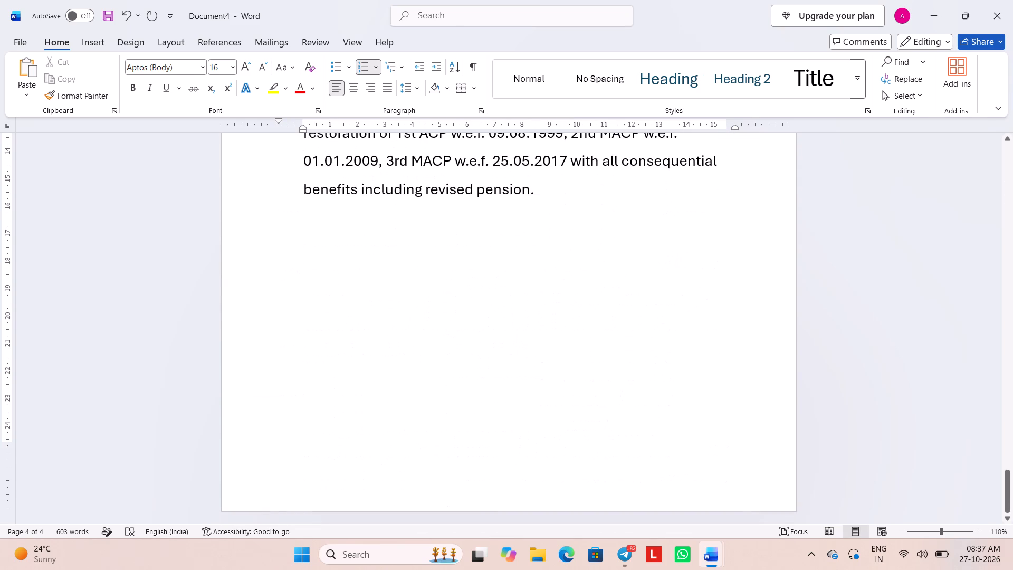
Switch to the other open petition document and examine its closing affidavit section and its opening list of respondents.
{"action": "scroll", "coordinate": [622, 432], "scroll_direction": "down", "scroll_amount": 20}
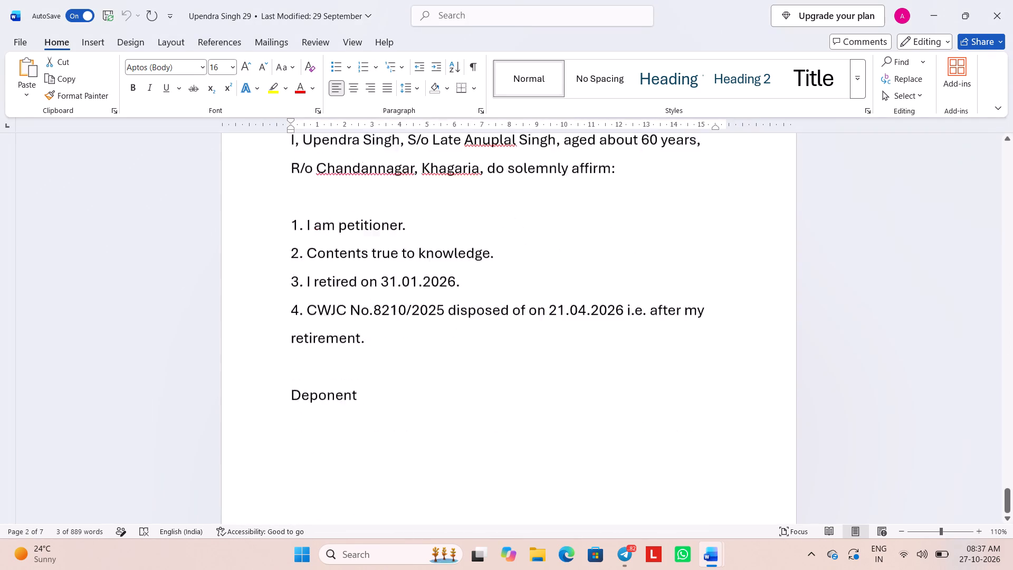
{"action": "scroll", "coordinate": [622, 432], "scroll_direction": "up", "scroll_amount": 1}
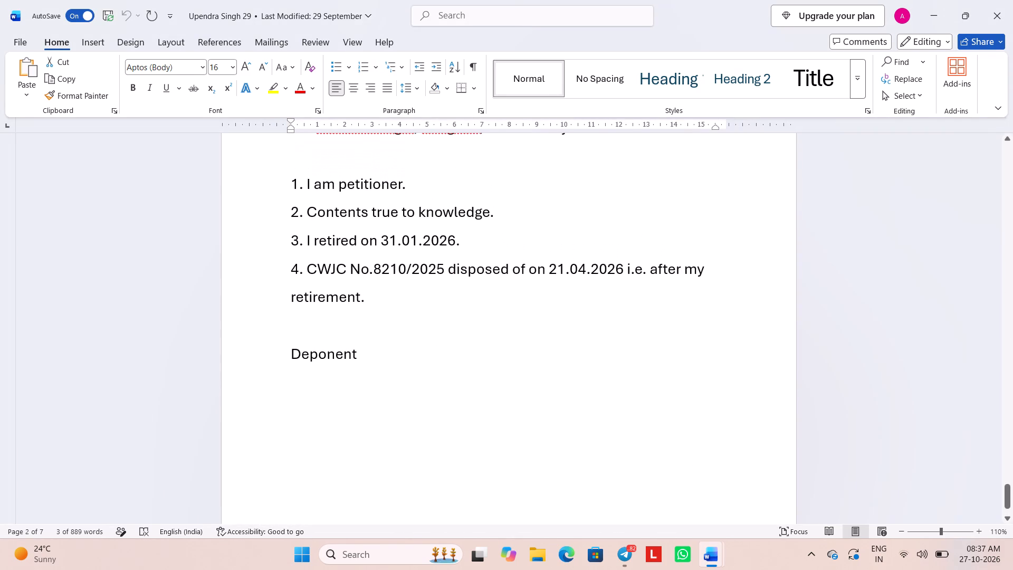
{"action": "scroll", "coordinate": [332, 362], "scroll_direction": "up", "scroll_amount": 2}
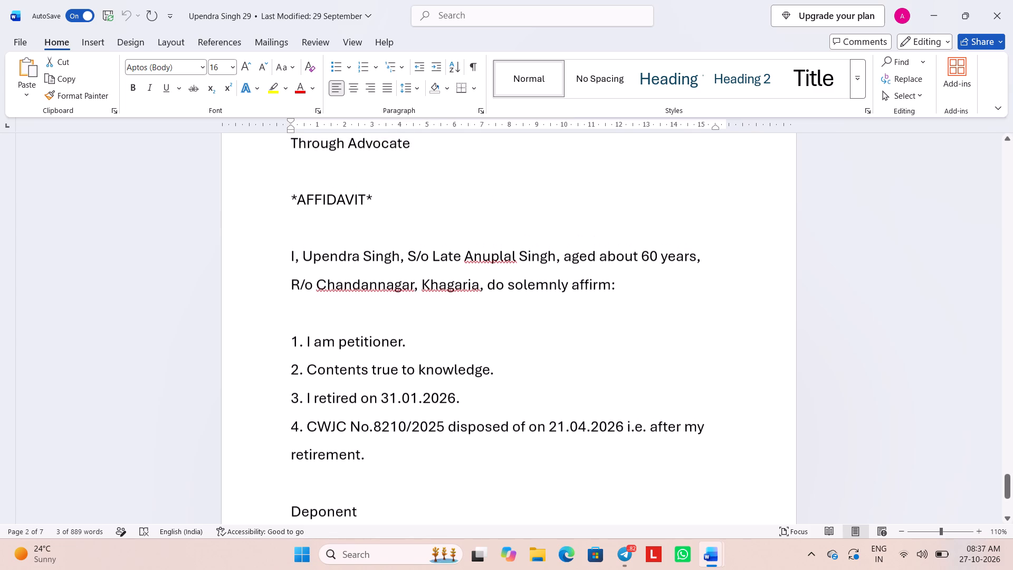
{"action": "scroll", "coordinate": [332, 362], "scroll_direction": "up", "scroll_amount": 3}
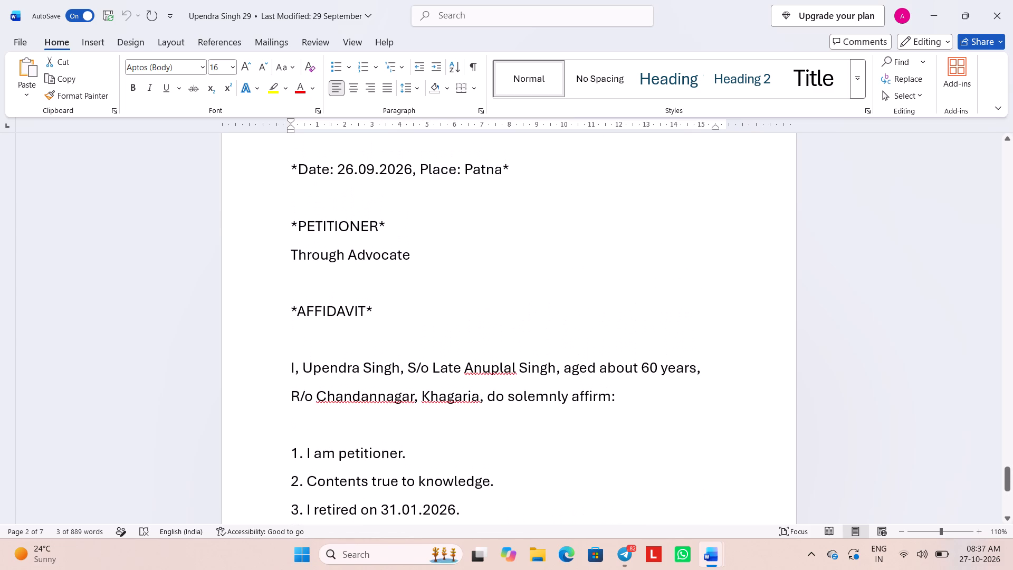
{"action": "scroll", "coordinate": [332, 362], "scroll_direction": "up", "scroll_amount": 20}
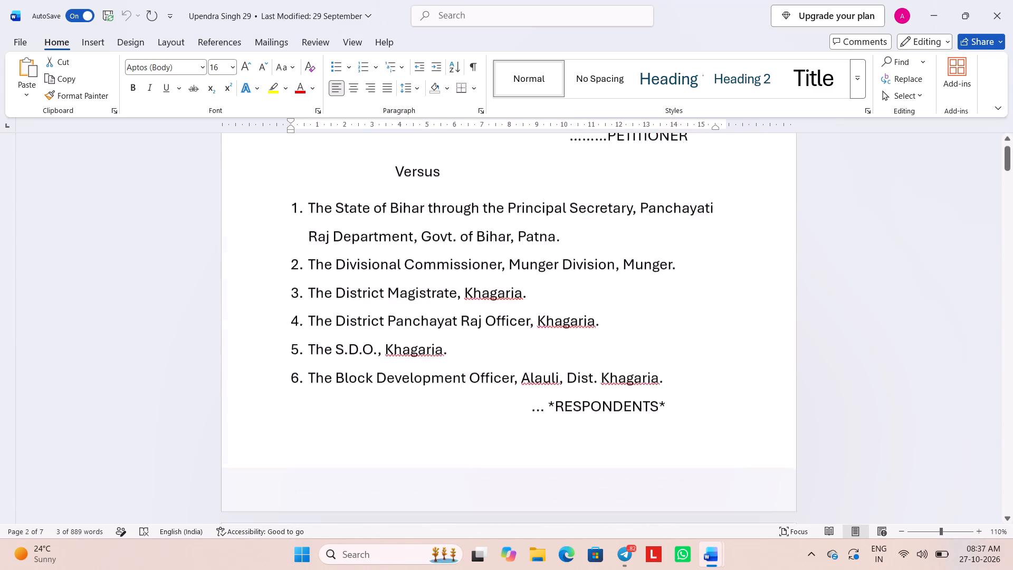
{"action": "scroll", "coordinate": [332, 362], "scroll_direction": "up", "scroll_amount": 2}
{"action": "scroll", "coordinate": [332, 362], "scroll_direction": "left", "scroll_amount": 1}
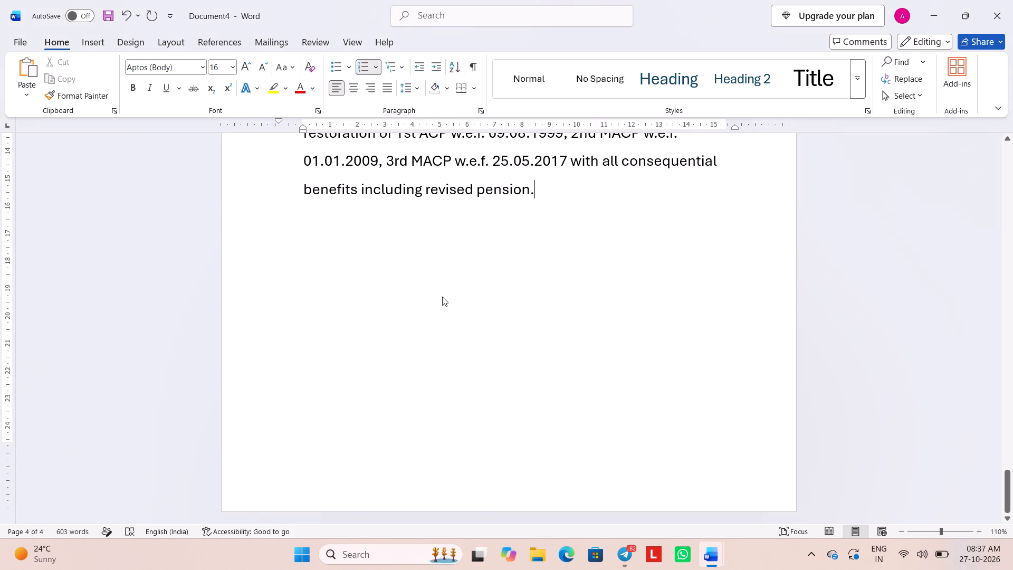
Insert page numbers at the top of the rejoinder affidavit's pages using the centred Plain Number 2 style.
{"action": "scroll", "coordinate": [443, 296], "scroll_direction": "up", "scroll_amount": 20}
{"action": "scroll", "coordinate": [443, 296], "scroll_direction": "up", "scroll_amount": 9}
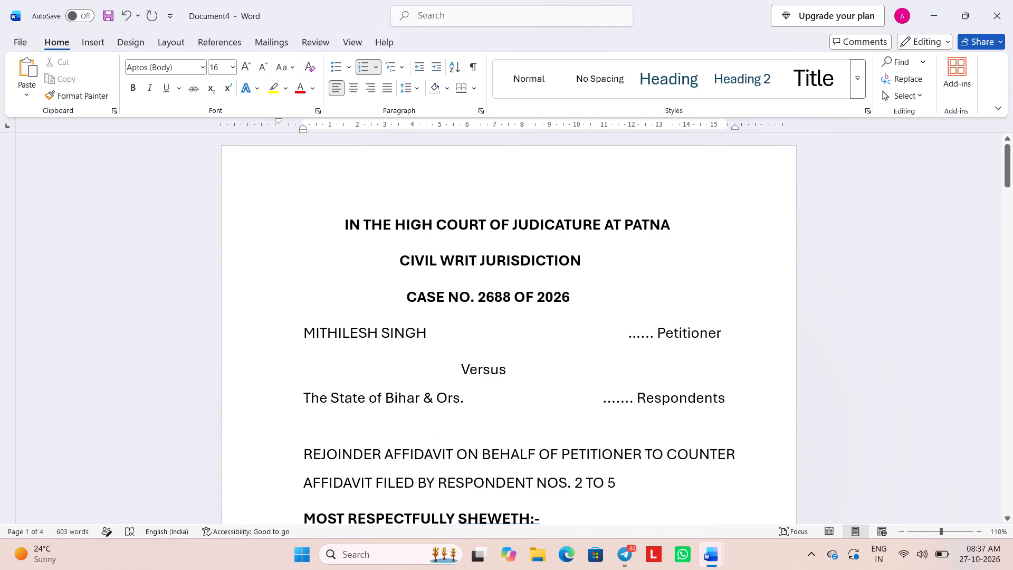
{"action": "left_click", "coordinate": [92, 42]}
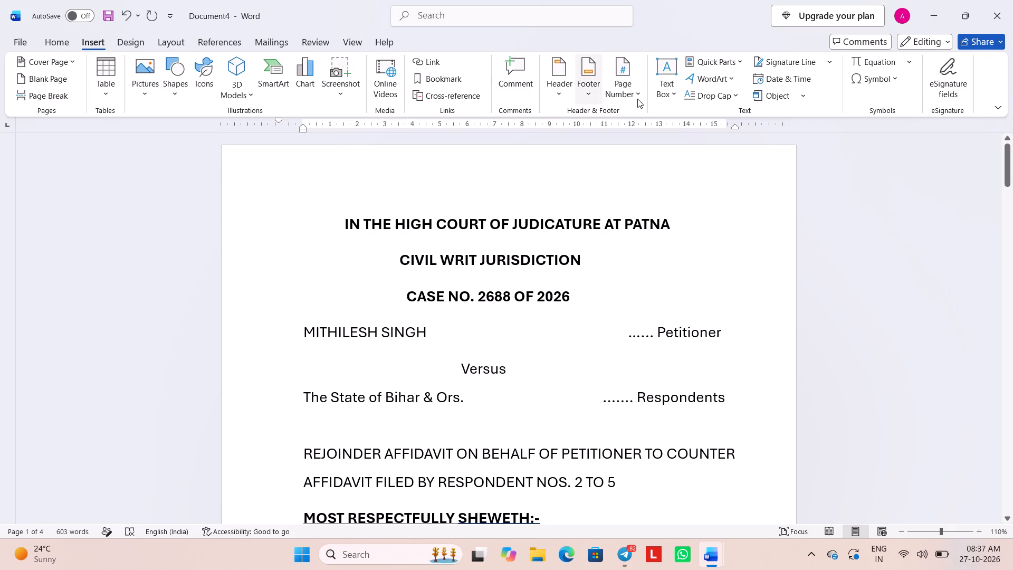
{"action": "left_click", "coordinate": [625, 68]}
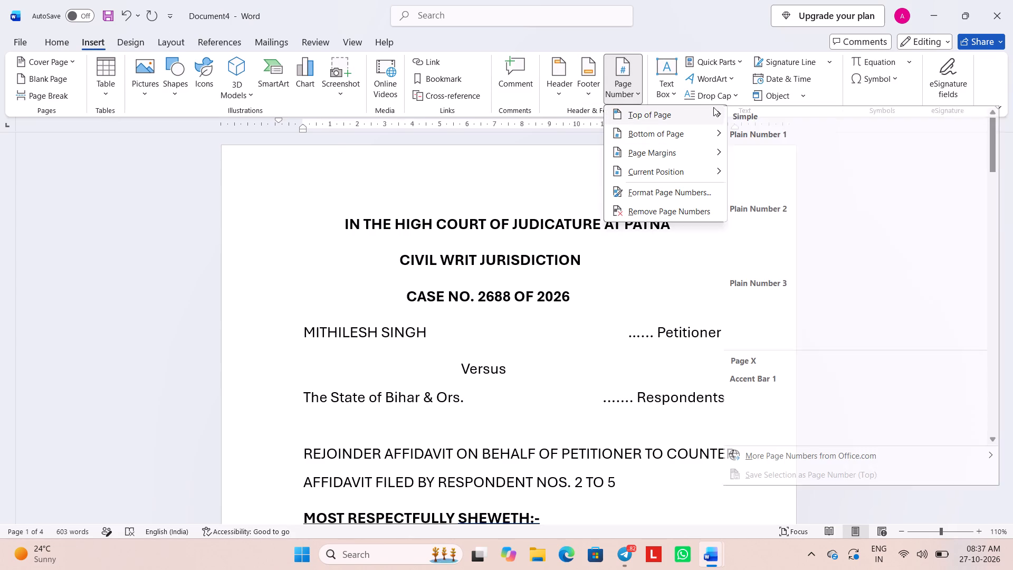
{"action": "left_click", "coordinate": [713, 107]}
{"action": "left_click", "coordinate": [819, 242]}
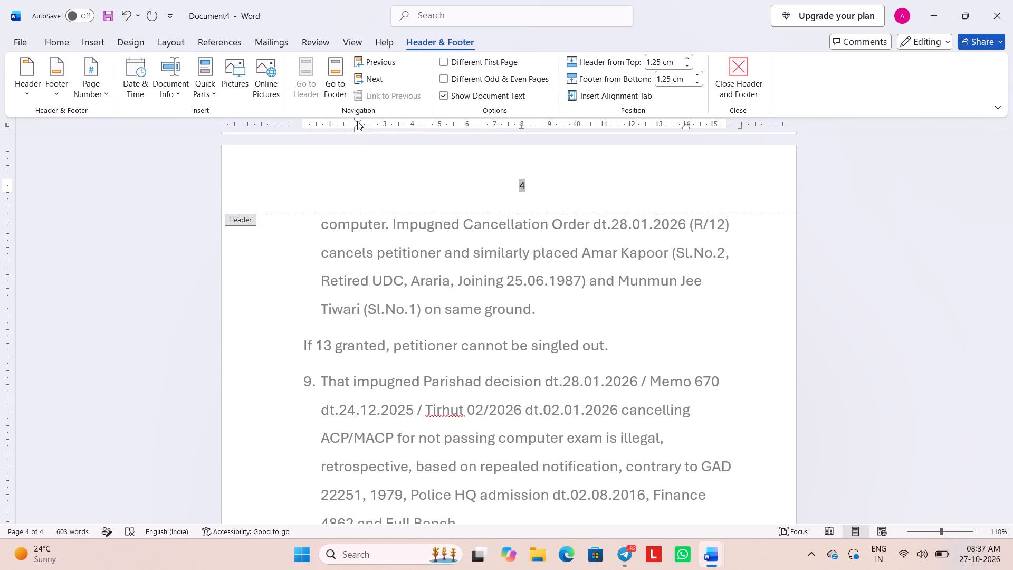
Shift the header's page number leftward by moving its first-line indent to about 1 cm outside the left margin.
{"action": "left_click_drag", "start_coordinate": [357, 121], "coordinate": [290, 154]}
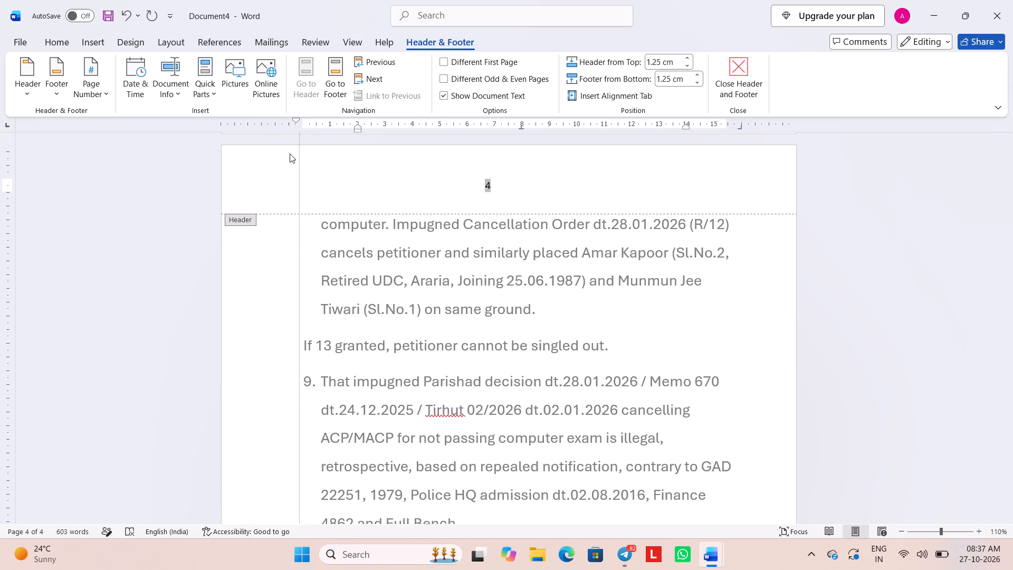
{"action": "left_click_drag", "start_coordinate": [290, 154], "coordinate": [275, 156]}
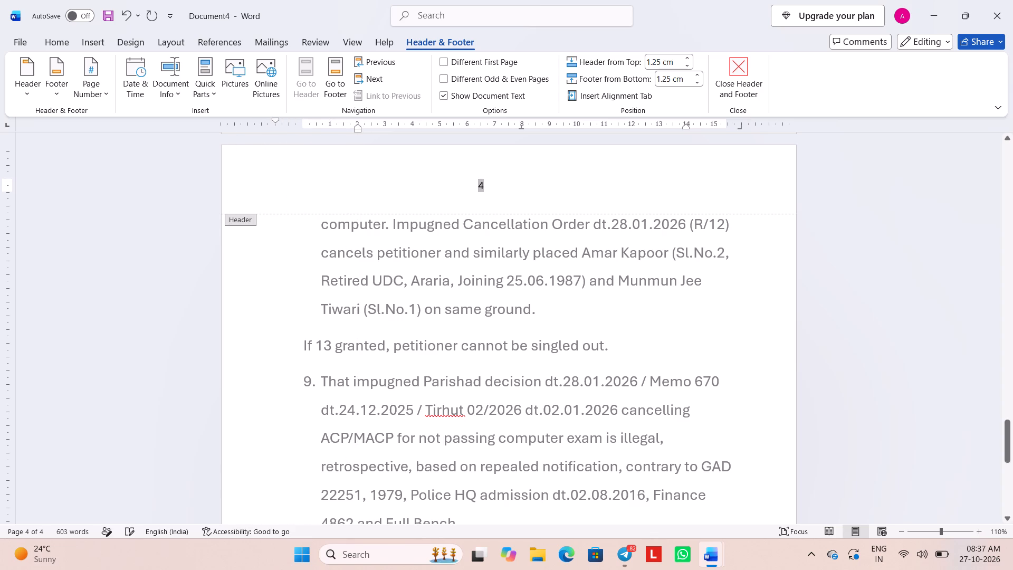
Format the header page number as 15 pt bold and return to the document body.
{"action": "left_click_drag", "start_coordinate": [505, 178], "coordinate": [440, 192]}
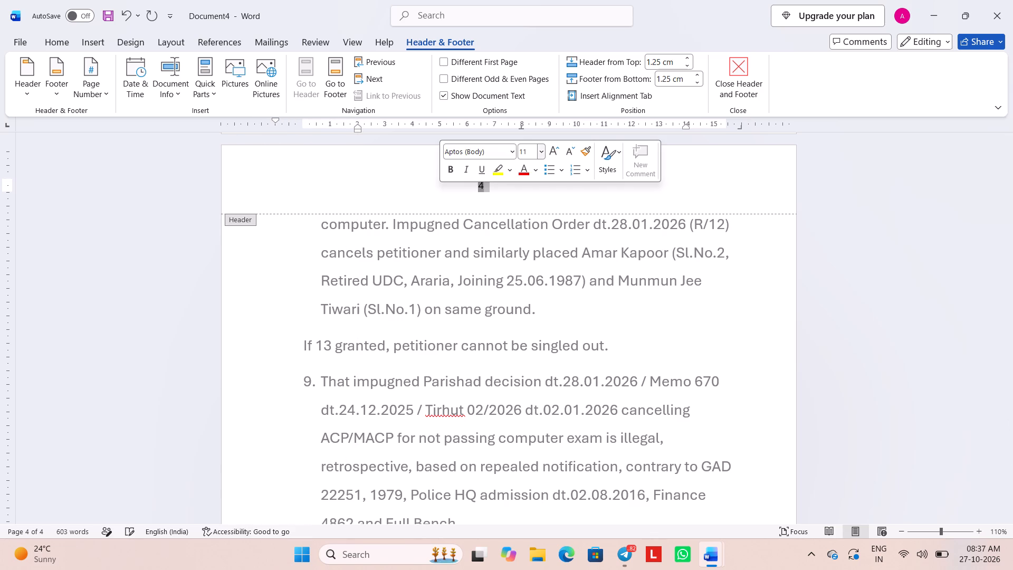
{"action": "left_click", "coordinate": [529, 151]}
{"action": "type", "text": "15"}
{"action": "key", "text": "Return"}
{"action": "left_click", "coordinate": [452, 168]}
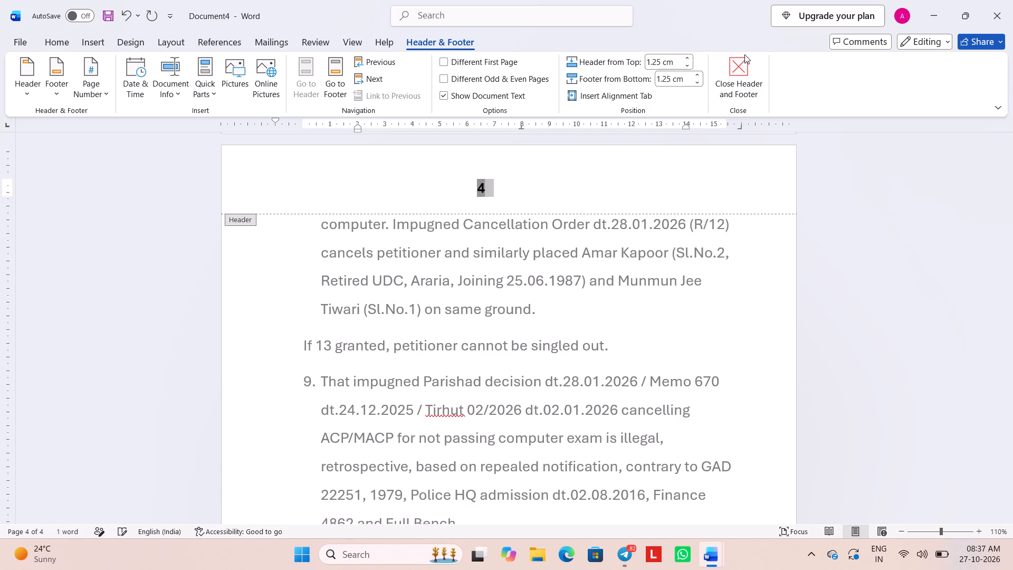
{"action": "left_click", "coordinate": [744, 54]}
Review the numbered pages of the whole affidavit at 80% zoom.
{"action": "scroll", "coordinate": [662, 169], "scroll_direction": "up", "scroll_amount": 11}
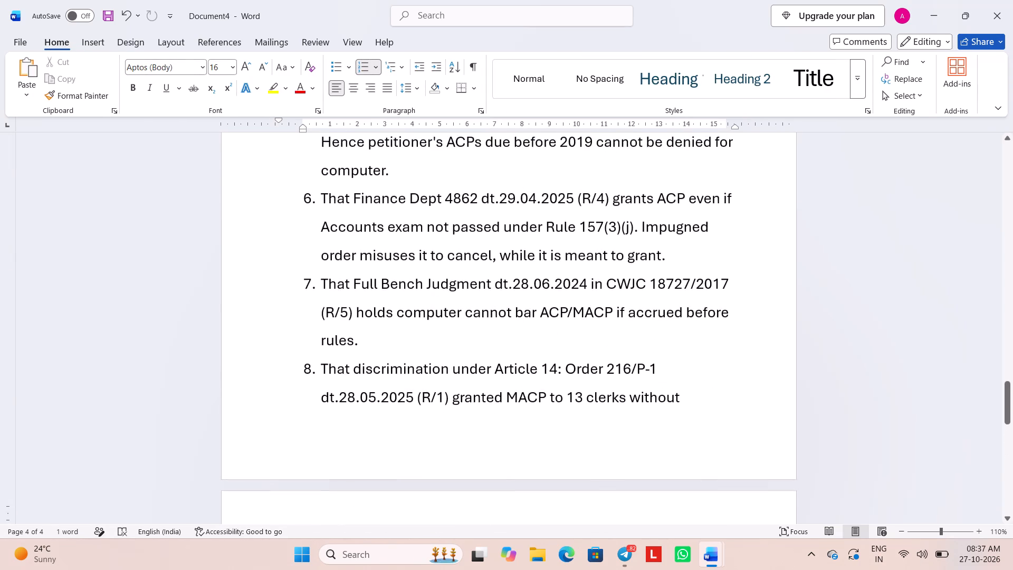
{"action": "scroll", "coordinate": [662, 169], "scroll_direction": "up", "scroll_amount": 10}
{"action": "scroll", "coordinate": [662, 169], "scroll_direction": "down", "scroll_amount": 3, "text": "ctrl"}
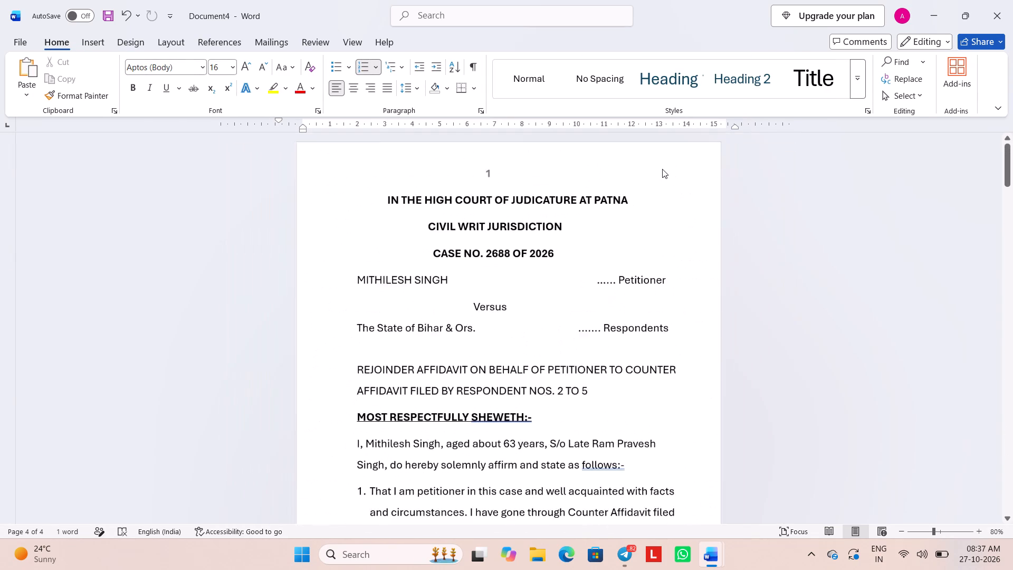
{"action": "scroll", "coordinate": [662, 169], "scroll_direction": "down", "scroll_amount": 16}
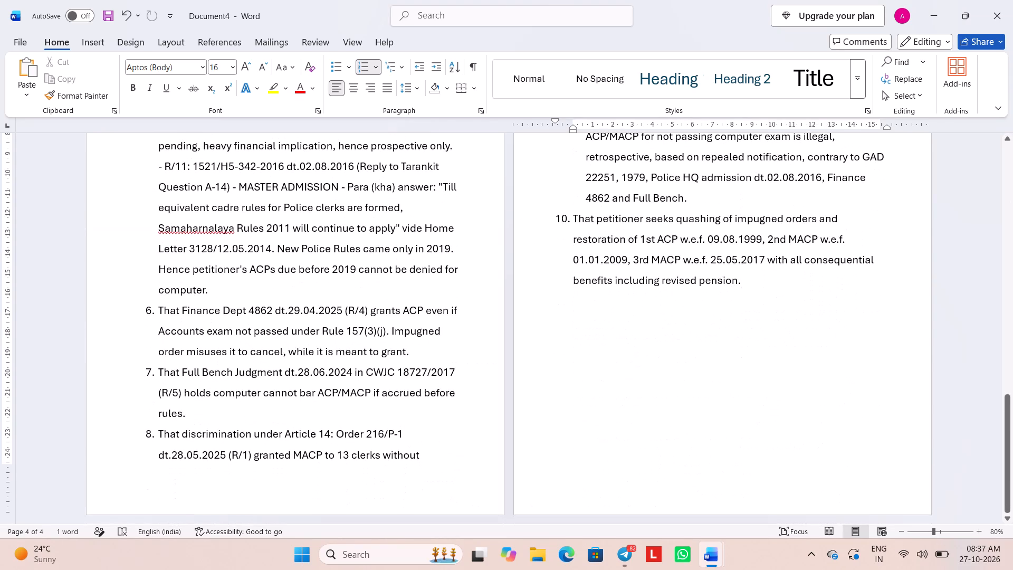
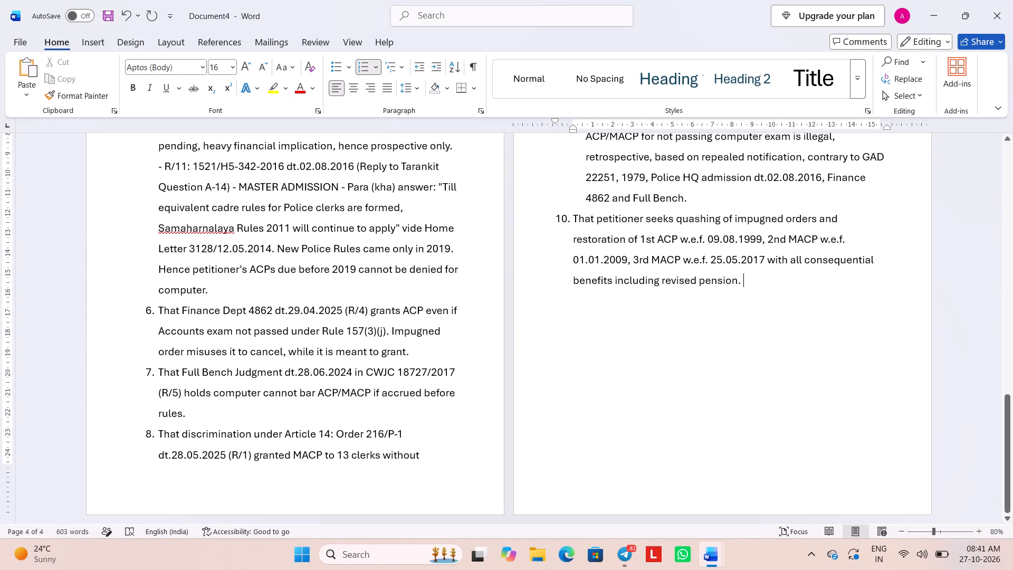
Review the paragraph numbering and page numbers across the affidavit's pages, from the court heading to the last paragraph.
{"action": "scroll", "coordinate": [665, 272], "scroll_direction": "up", "scroll_amount": 7}
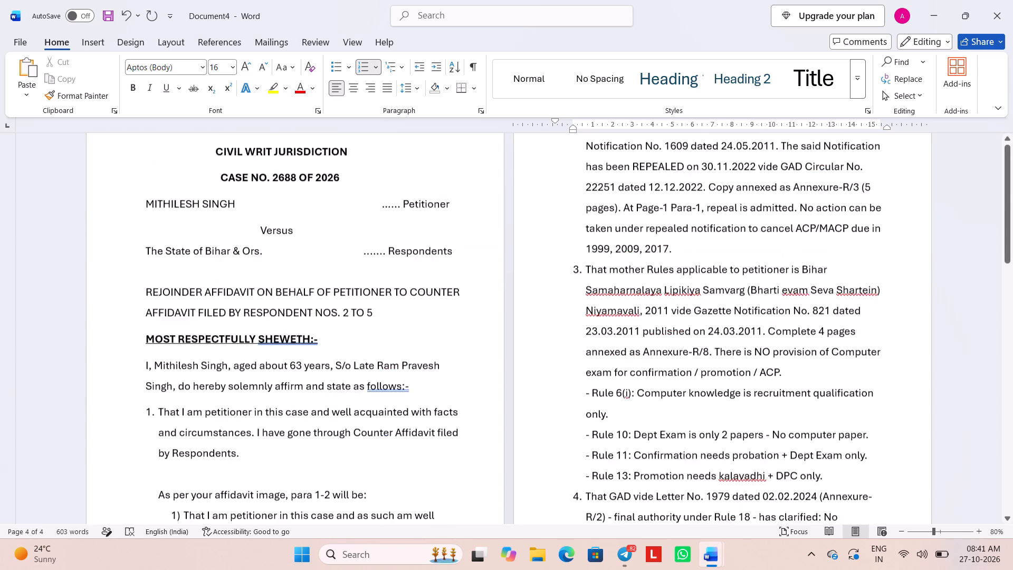
{"action": "scroll", "coordinate": [665, 272], "scroll_direction": "up", "scroll_amount": 7}
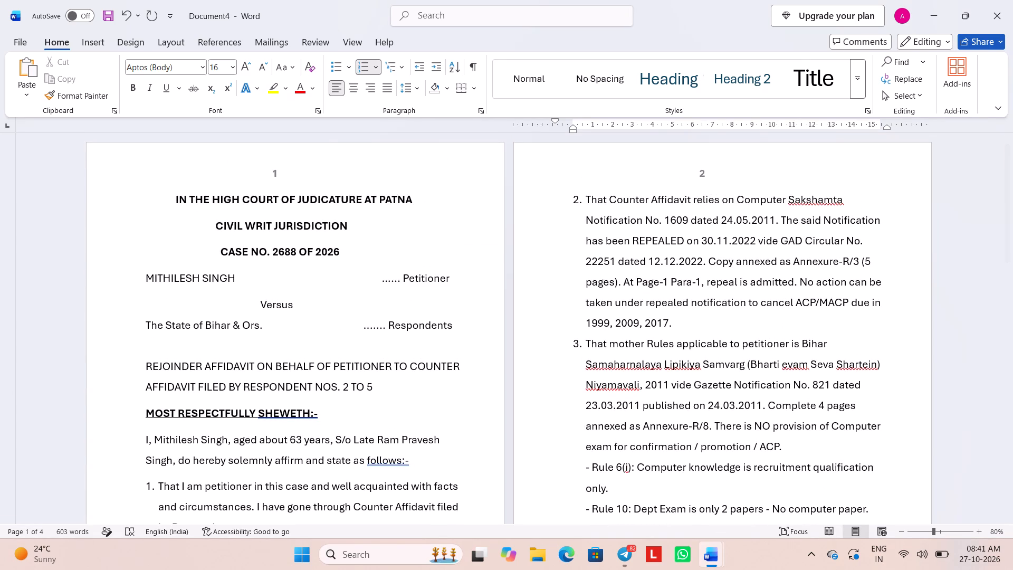
{"action": "scroll", "coordinate": [665, 272], "scroll_direction": "down", "scroll_amount": 4}
{"action": "scroll", "coordinate": [665, 272], "scroll_direction": "up", "scroll_amount": 5}
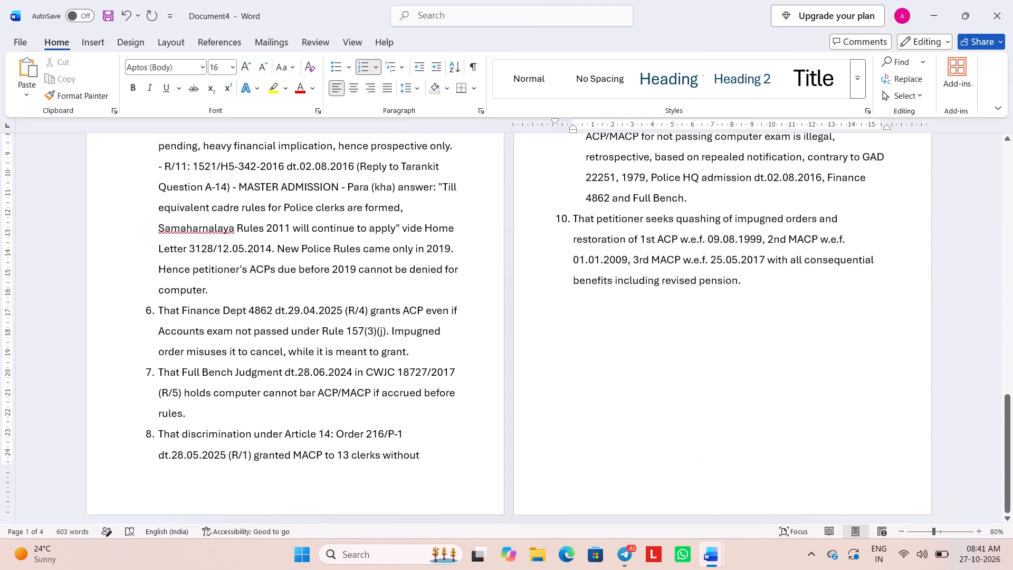
{"action": "scroll", "coordinate": [665, 272], "scroll_direction": "up", "scroll_amount": 6}
{"action": "scroll", "coordinate": [665, 272], "scroll_direction": "down", "scroll_amount": 3}
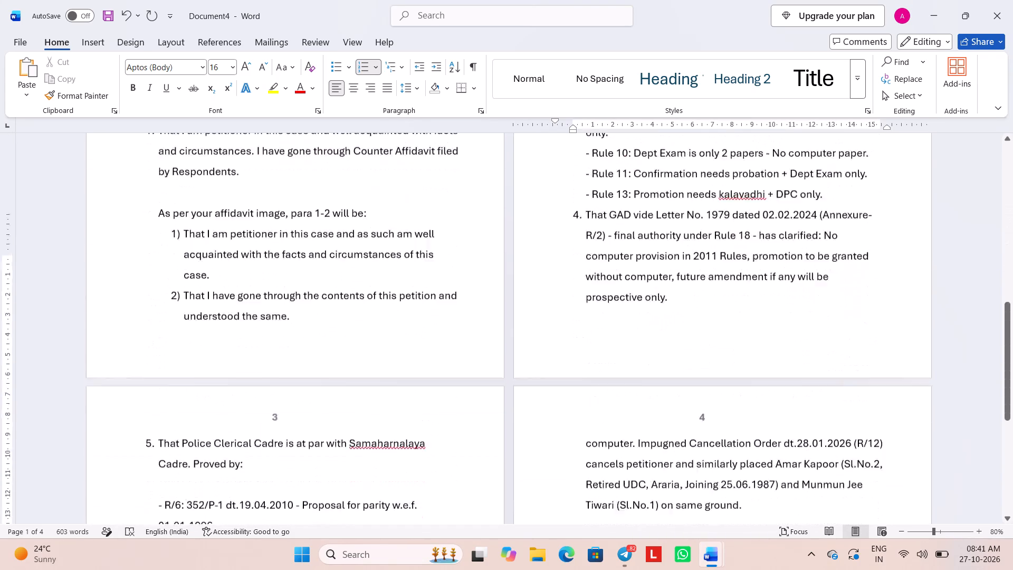
{"action": "scroll", "coordinate": [665, 272], "scroll_direction": "down", "scroll_amount": 2}
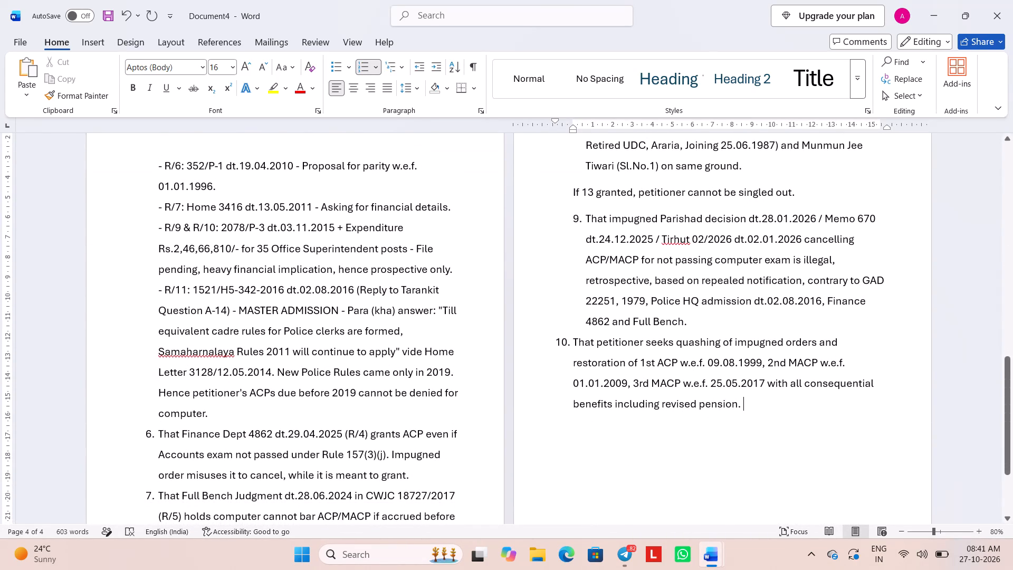
Adjust paragraph 10's indents so its number starts about 0.25 cm outside the left margin and its text lines at about 0.75 cm.
{"action": "left_click", "coordinate": [566, 344]}
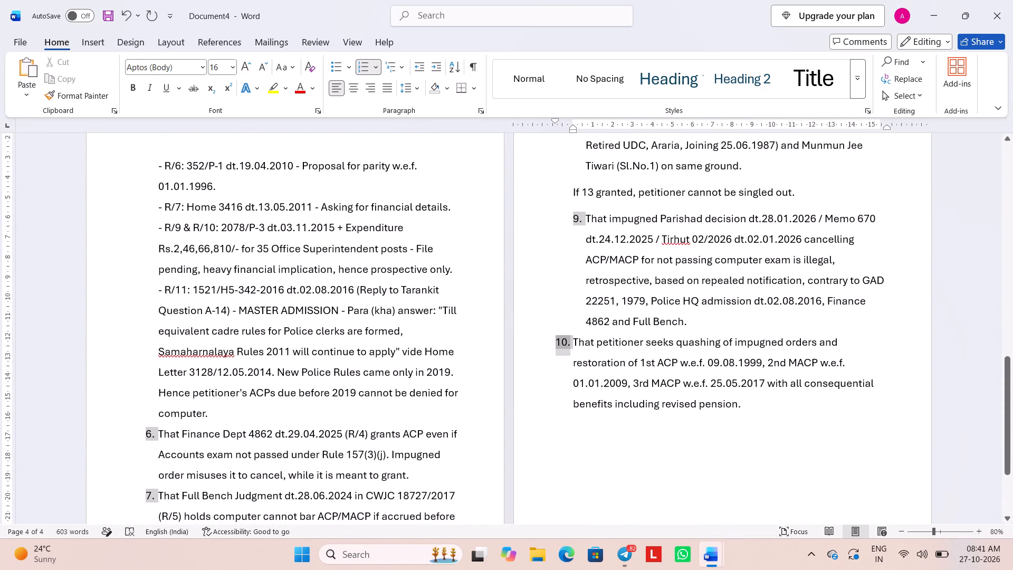
{"action": "left_click", "coordinate": [575, 341]}
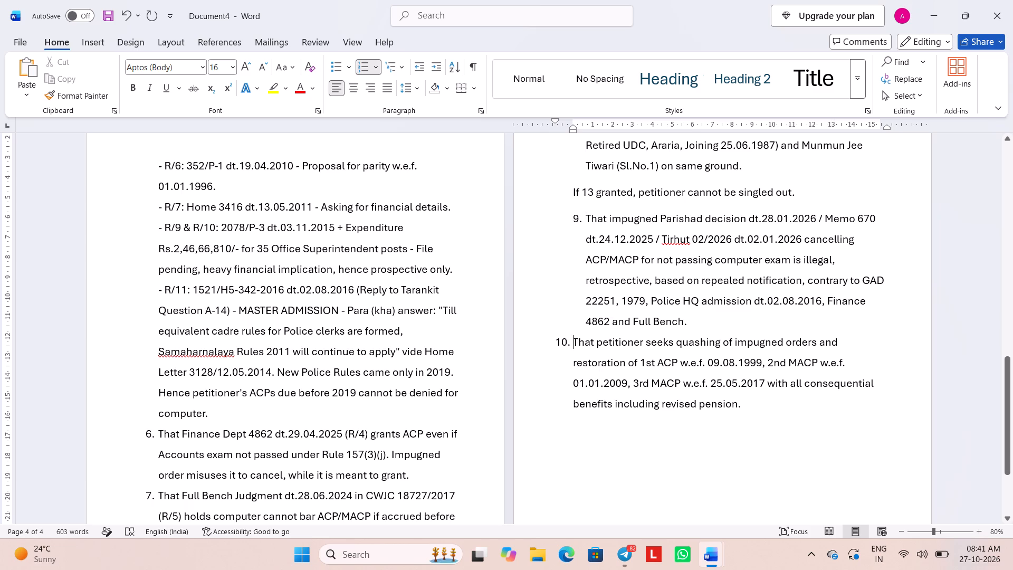
{"action": "scroll", "coordinate": [575, 341], "scroll_direction": "up", "scroll_amount": 3, "text": "ctrl"}
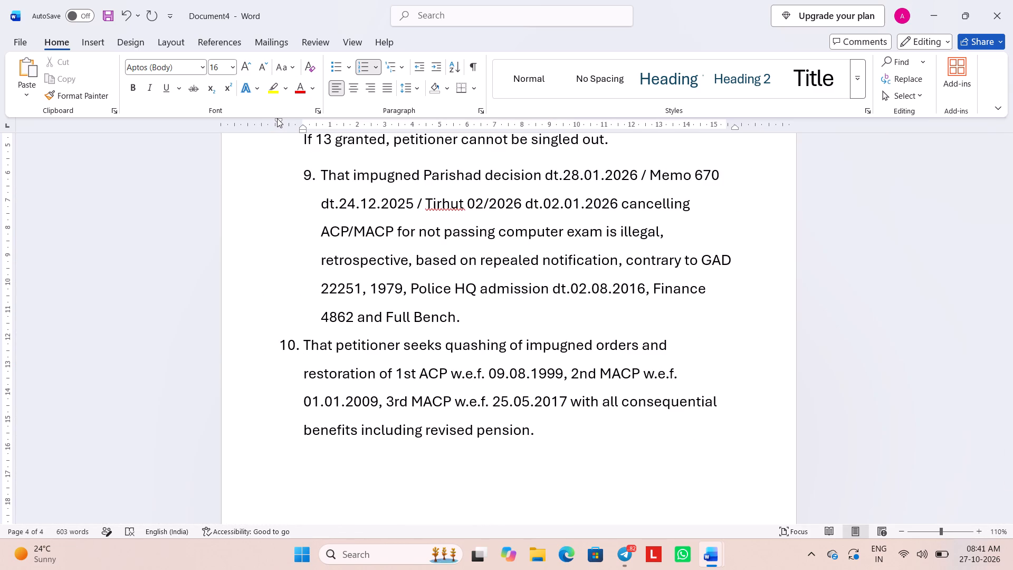
{"action": "left_click_drag", "start_coordinate": [277, 118], "coordinate": [381, 111]}
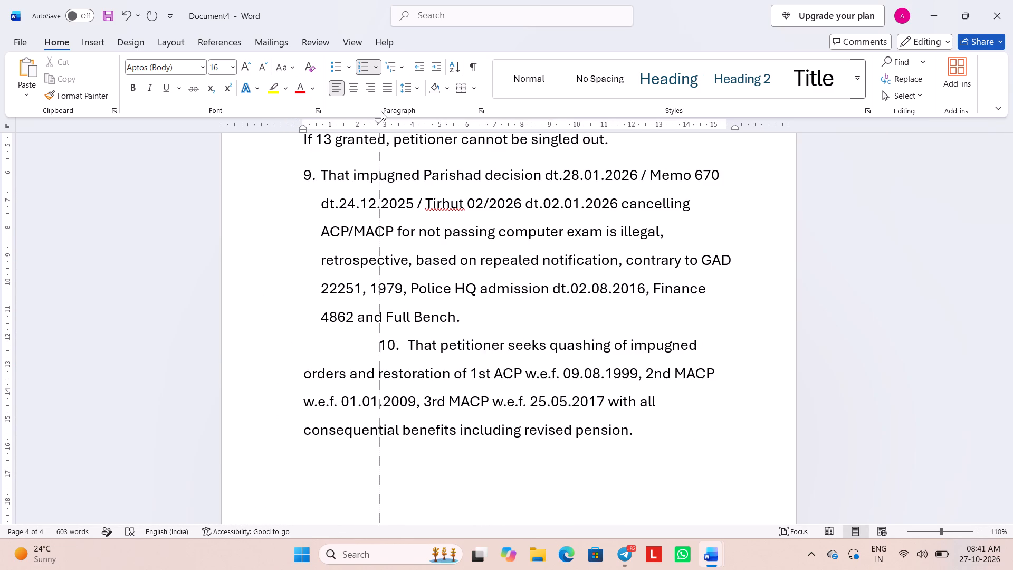
{"action": "left_click_drag", "start_coordinate": [381, 111], "coordinate": [290, 128]}
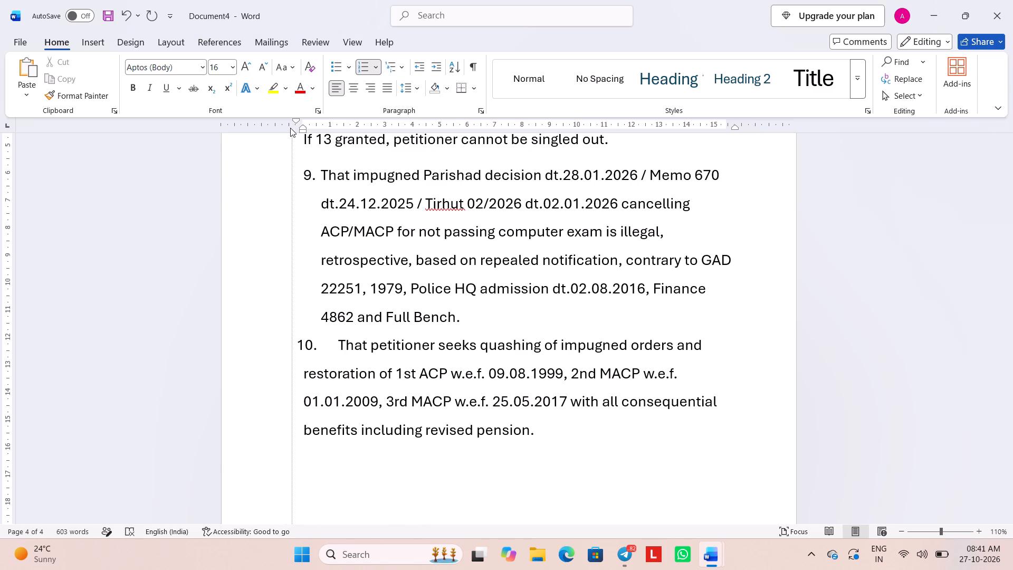
{"action": "left_click_drag", "start_coordinate": [290, 128], "coordinate": [299, 126]}
{"action": "left_click_drag", "start_coordinate": [301, 128], "coordinate": [321, 128]}
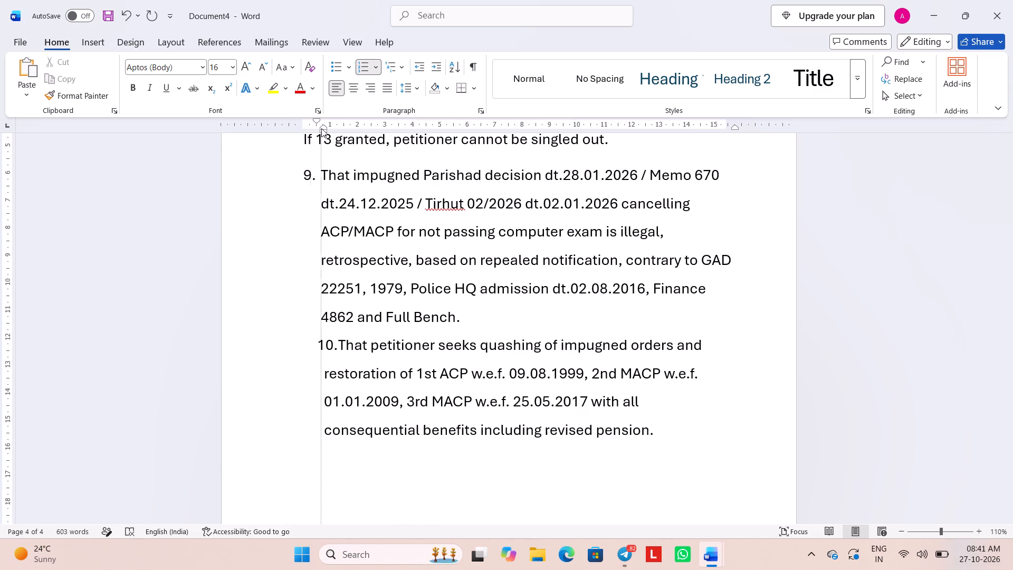
{"action": "left_click_drag", "start_coordinate": [321, 128], "coordinate": [323, 128]}
{"action": "left_click_drag", "start_coordinate": [317, 119], "coordinate": [301, 120]}
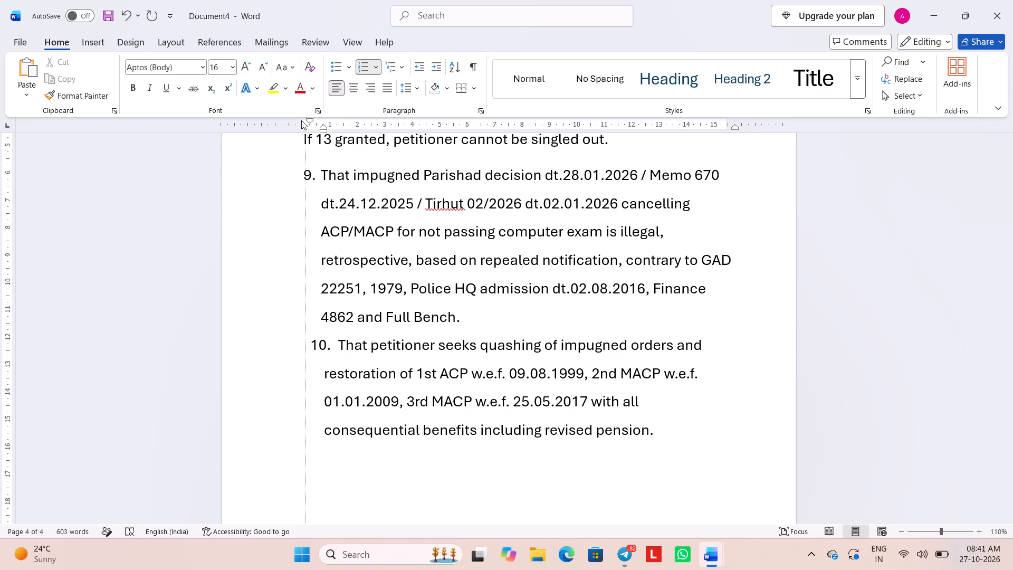
{"action": "left_click_drag", "start_coordinate": [301, 120], "coordinate": [297, 120]}
Remove the trailing space after "revised pension." in paragraph 10 and start a new empty numbered paragraph below it.
{"action": "scroll", "coordinate": [383, 248], "scroll_direction": "up", "scroll_amount": 9}
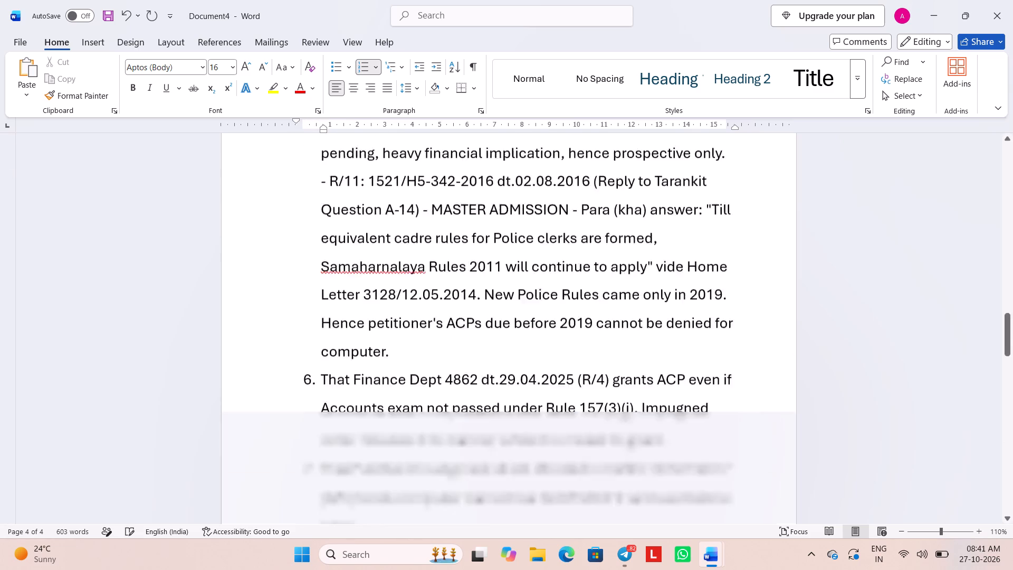
{"action": "scroll", "coordinate": [383, 248], "scroll_direction": "up", "scroll_amount": 16}
{"action": "scroll", "coordinate": [383, 248], "scroll_direction": "down", "scroll_amount": 10}
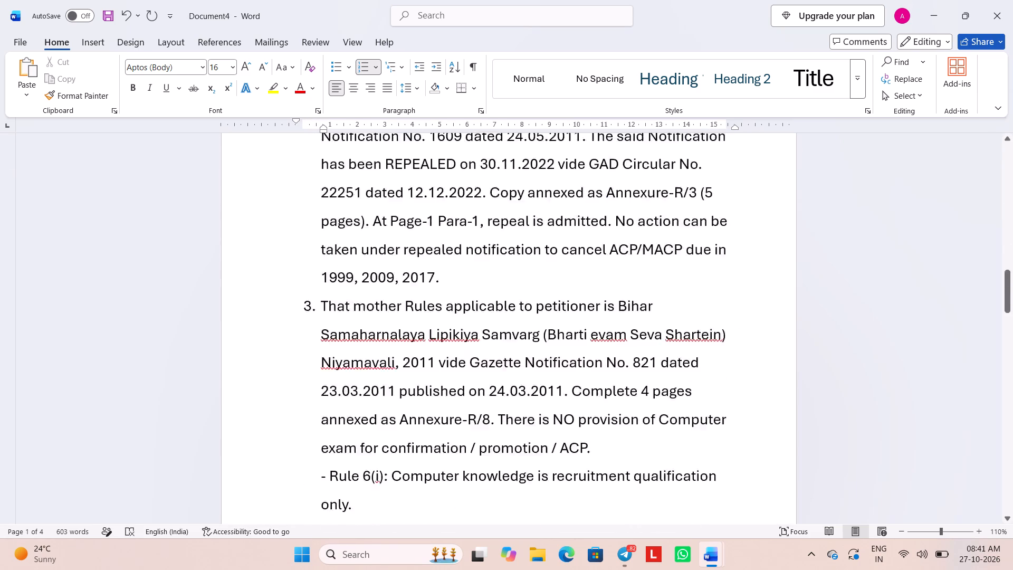
{"action": "scroll", "coordinate": [383, 248], "scroll_direction": "down", "scroll_amount": 19}
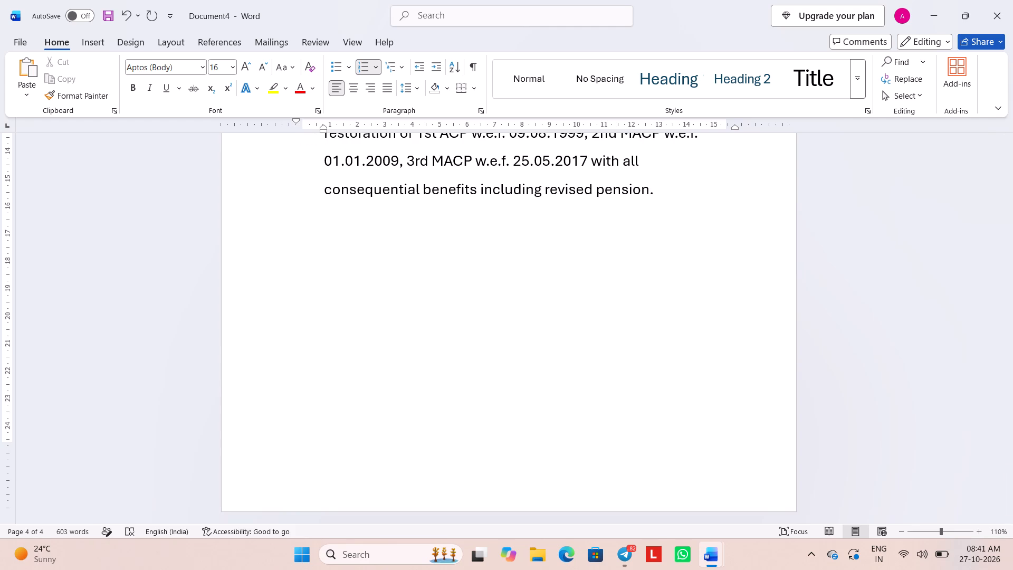
{"action": "left_click", "coordinate": [676, 200]}
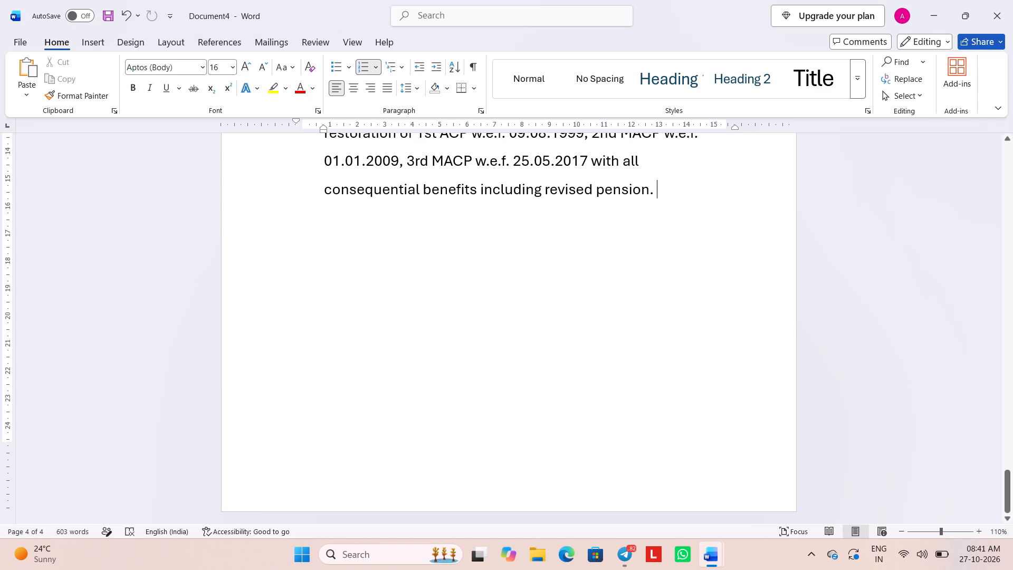
{"action": "key", "text": "BackSpace"}
{"action": "key", "text": "Return"}
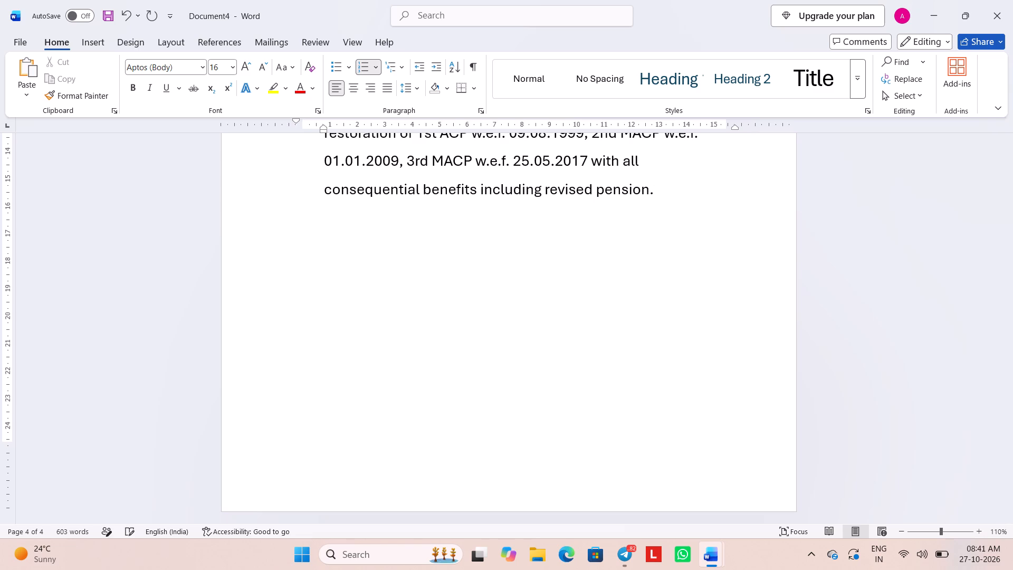
Insert "THE HUMBLER" in capitals before "REJOINDER AFFIDAVIT ON BEHALF OF PETITIONER" in the title on the first page.
{"action": "scroll", "coordinate": [611, 212], "scroll_direction": "up", "scroll_amount": 1}
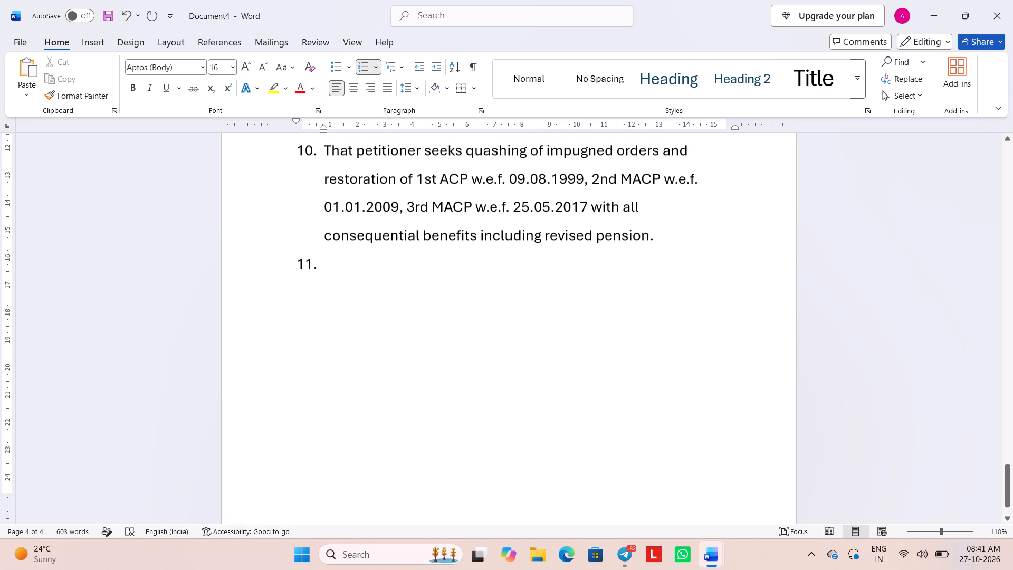
{"action": "scroll", "coordinate": [611, 212], "scroll_direction": "up", "scroll_amount": 1}
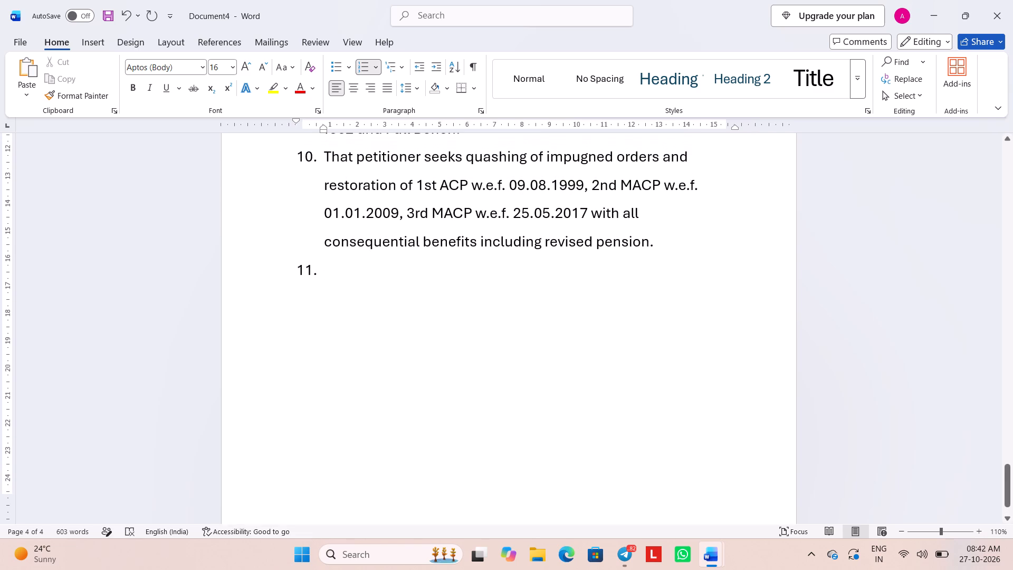
{"action": "scroll", "coordinate": [611, 212], "scroll_direction": "up", "scroll_amount": 10}
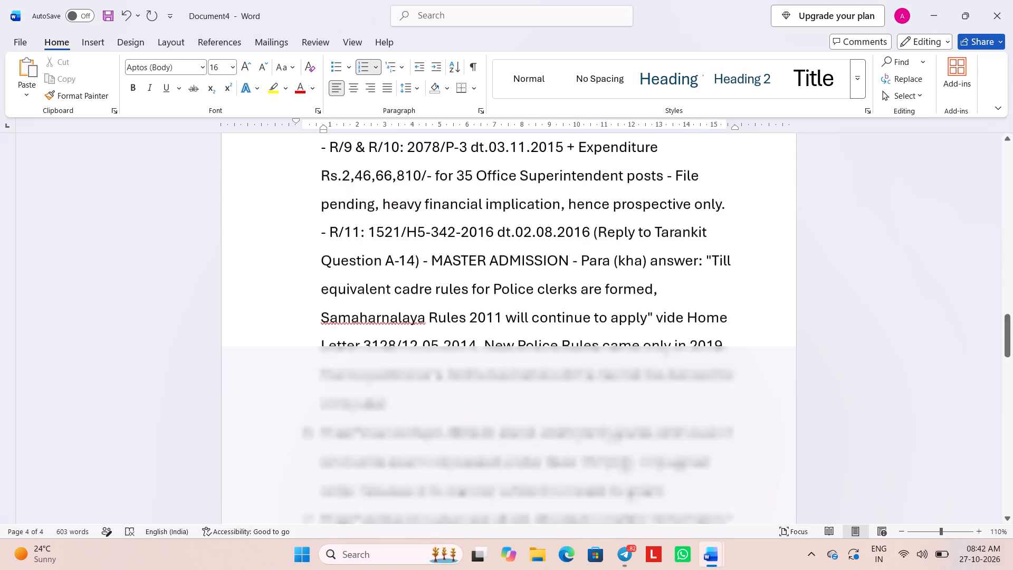
{"action": "scroll", "coordinate": [611, 212], "scroll_direction": "up", "scroll_amount": 3}
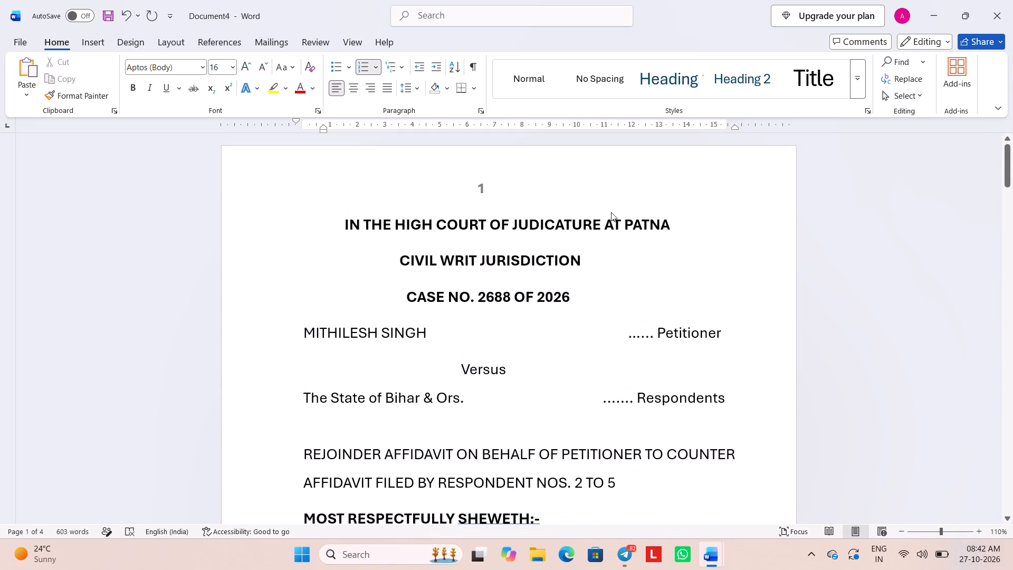
{"action": "scroll", "coordinate": [611, 212], "scroll_direction": "down", "scroll_amount": 1}
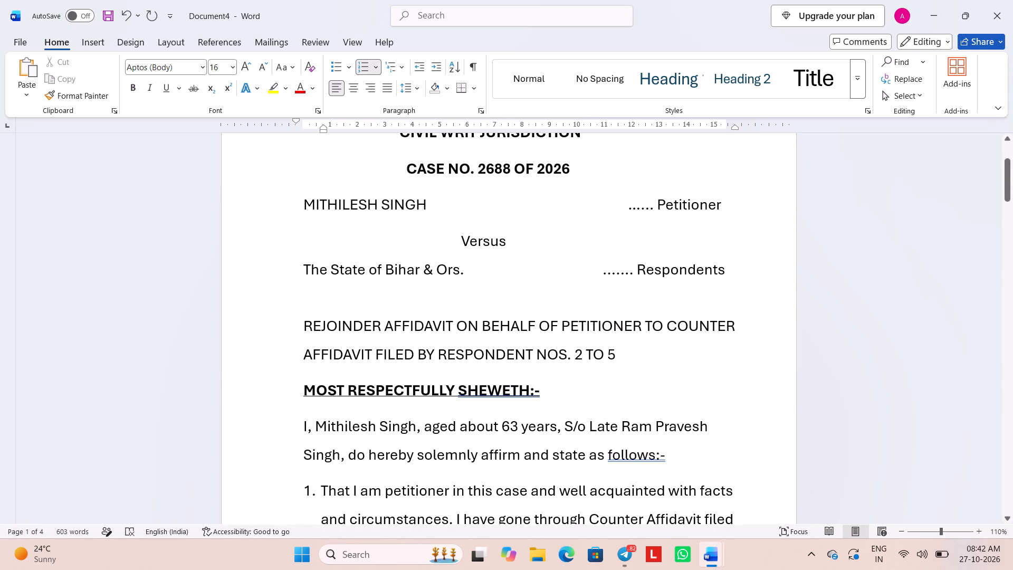
{"action": "left_click", "coordinate": [299, 326]}
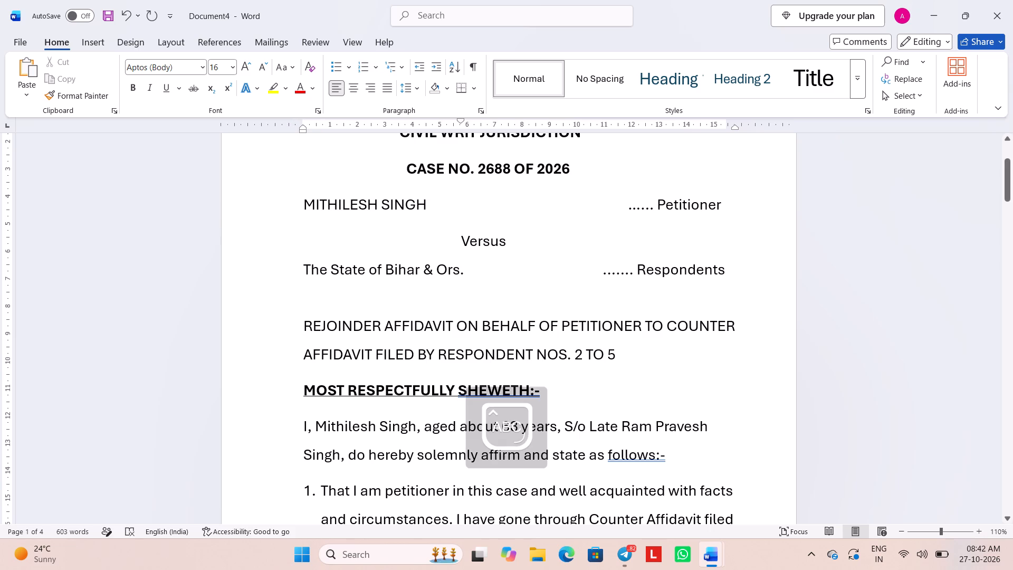
{"action": "key", "text": "t"}
{"action": "type", "text": "HE"}
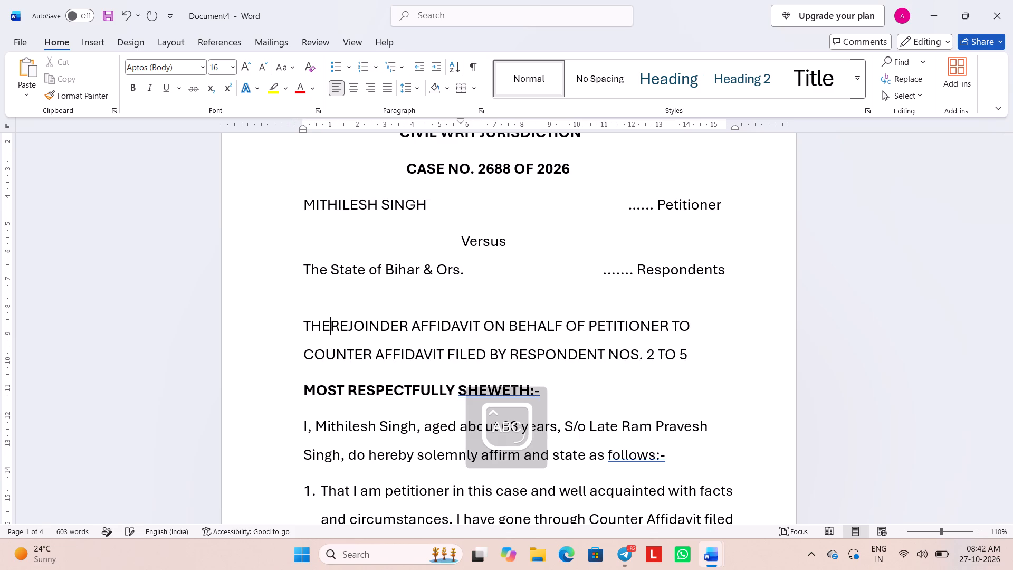
{"action": "key", "text": "space"}
{"action": "type", "text": "HUMBL"}
{"action": "key", "text": "e"}
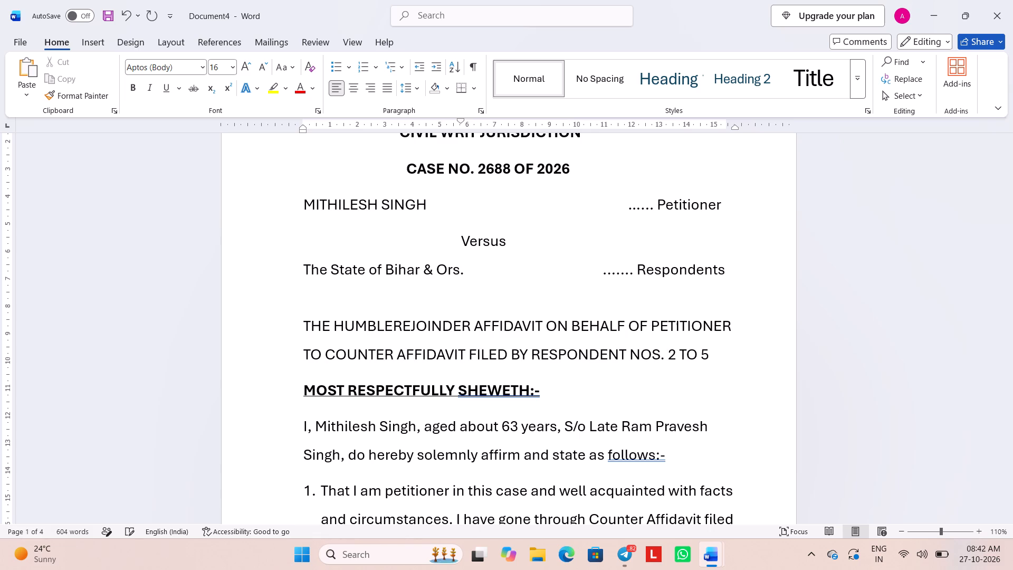
{"action": "key", "text": "d"}
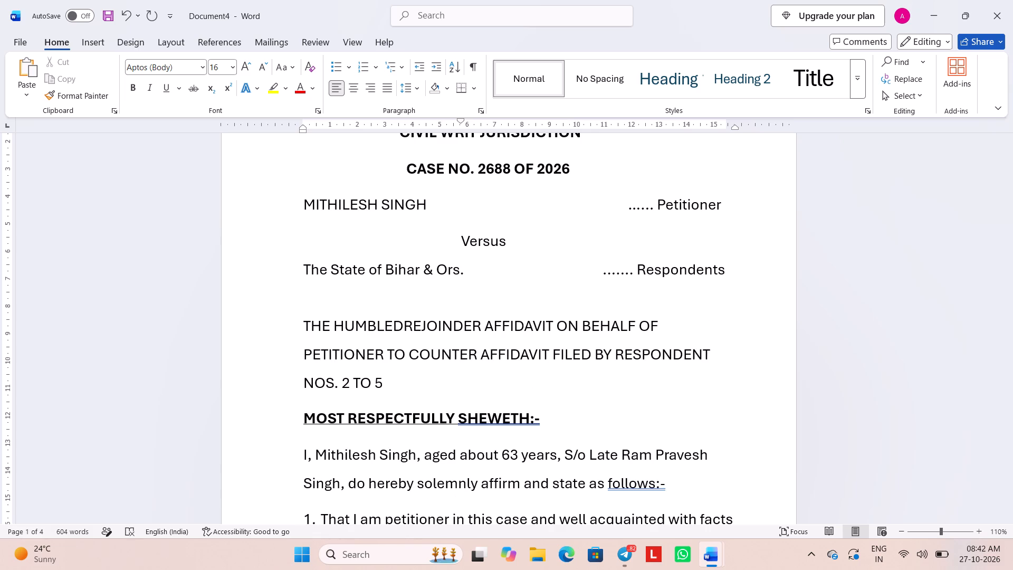
{"action": "key", "text": "space"}
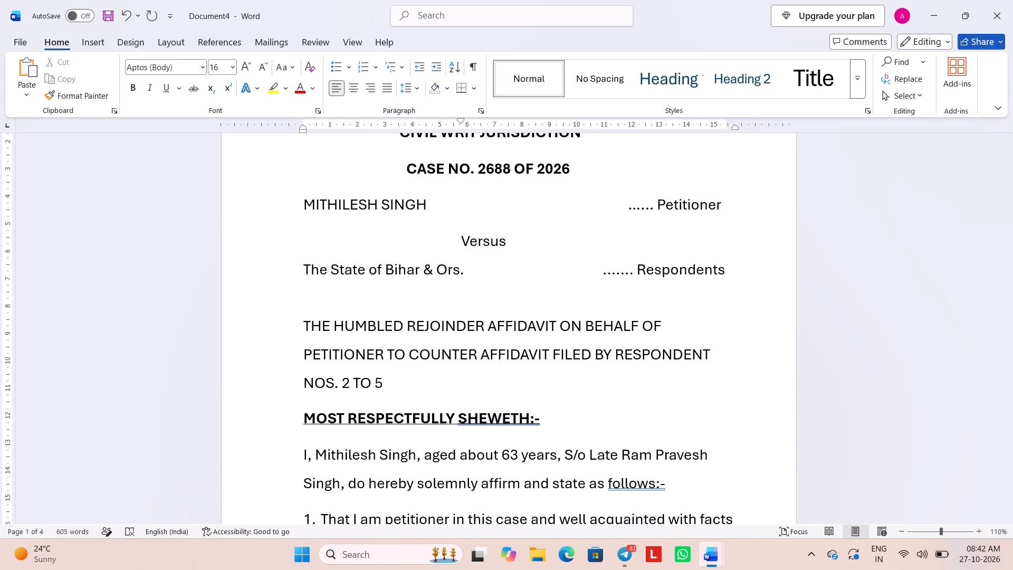
{"action": "key", "text": "BackSpace"}
{"action": "key", "text": "BackSpace"}
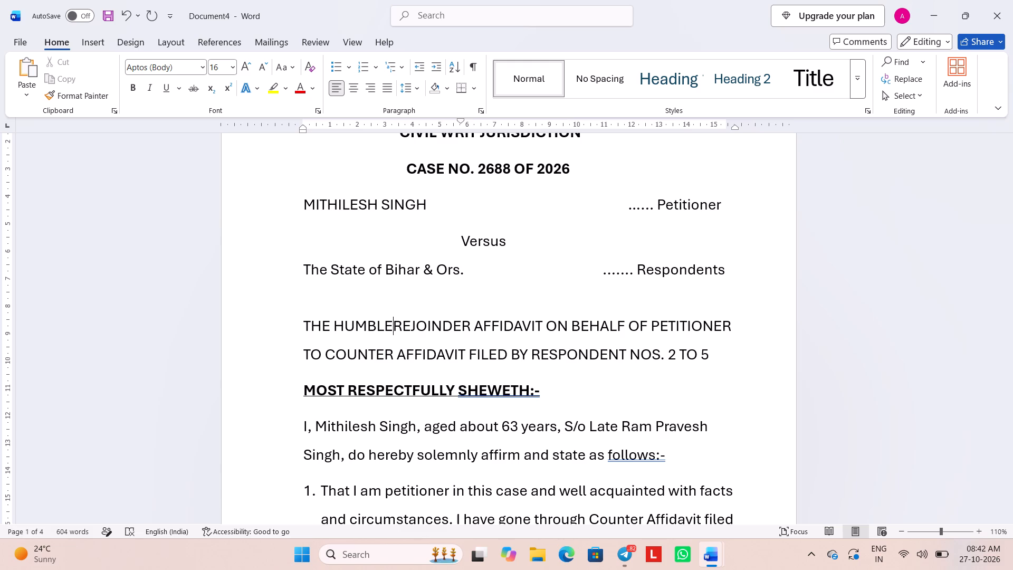
{"action": "type", "text": "R"}
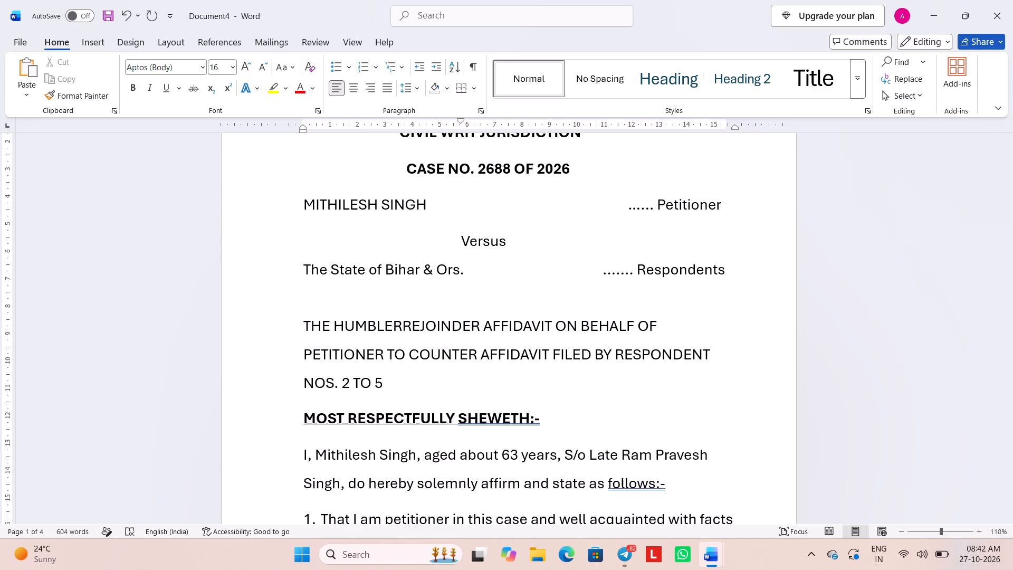
{"action": "key", "text": "space"}
{"action": "key", "text": "BackSpace"}
{"action": "key", "text": "BackSpace"}
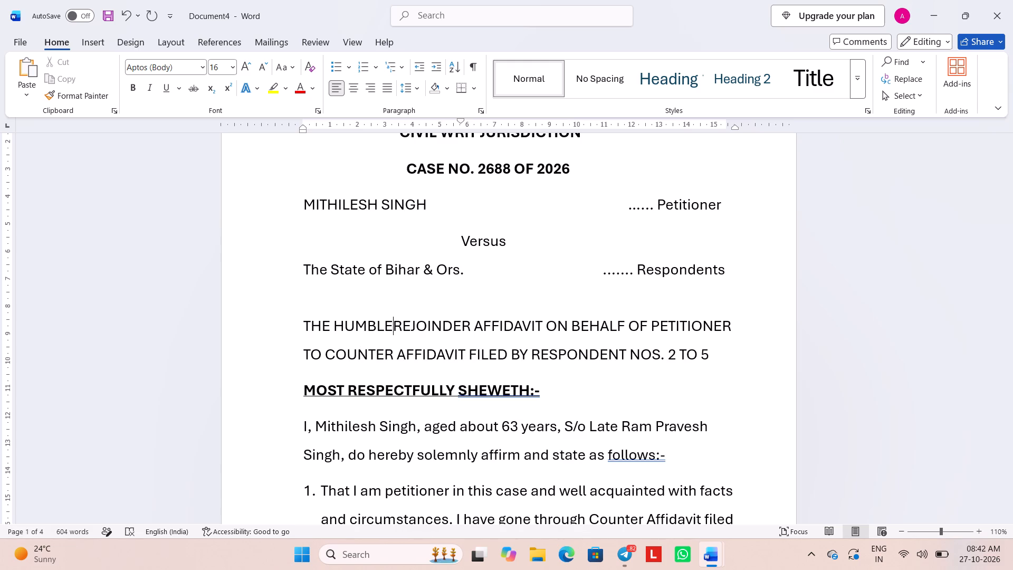
{"action": "type", "text": "R"}
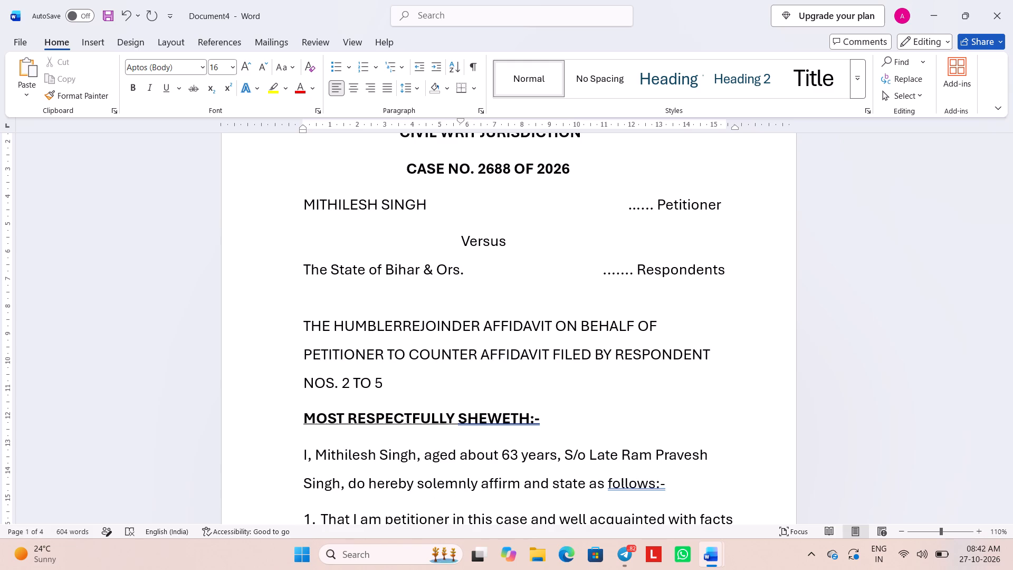
{"action": "key", "text": "space"}
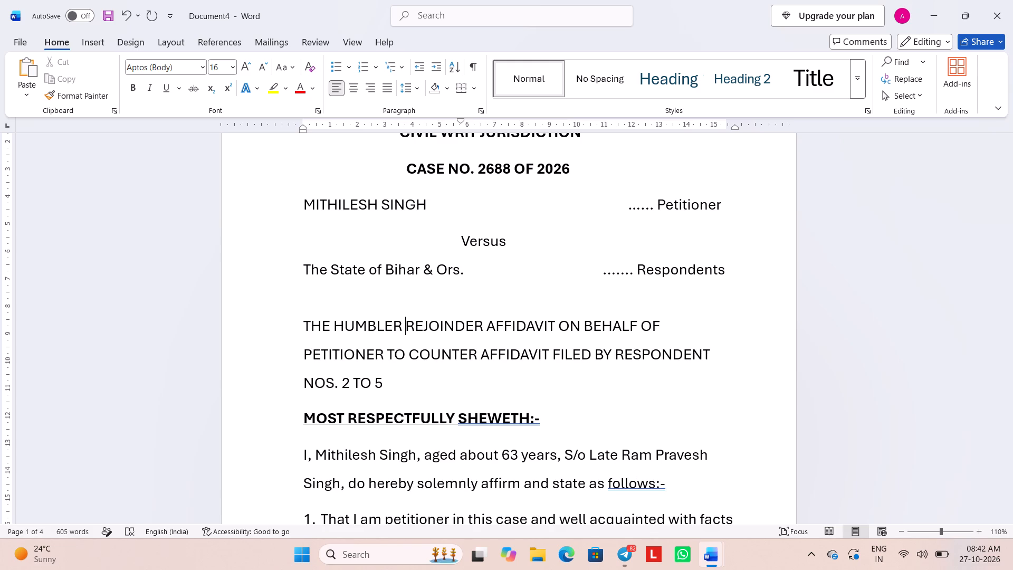
Correct "HUMBLER" to "HUMBLE" in the affidavit title, keeping one space before "REJOINDER".
{"action": "key", "text": "BackSpace"}
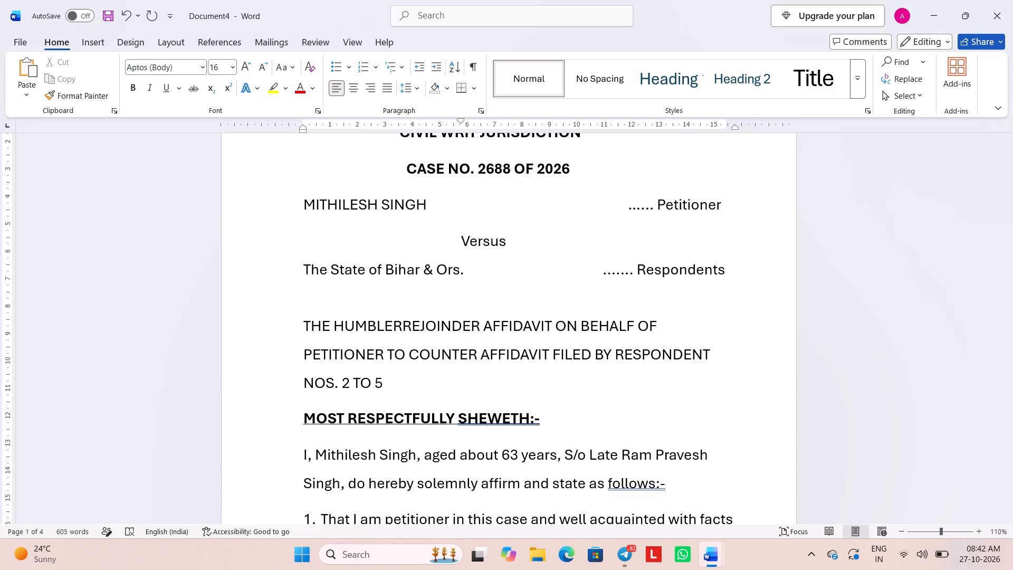
{"action": "key", "text": "BackSpace"}
{"action": "key", "text": "space"}
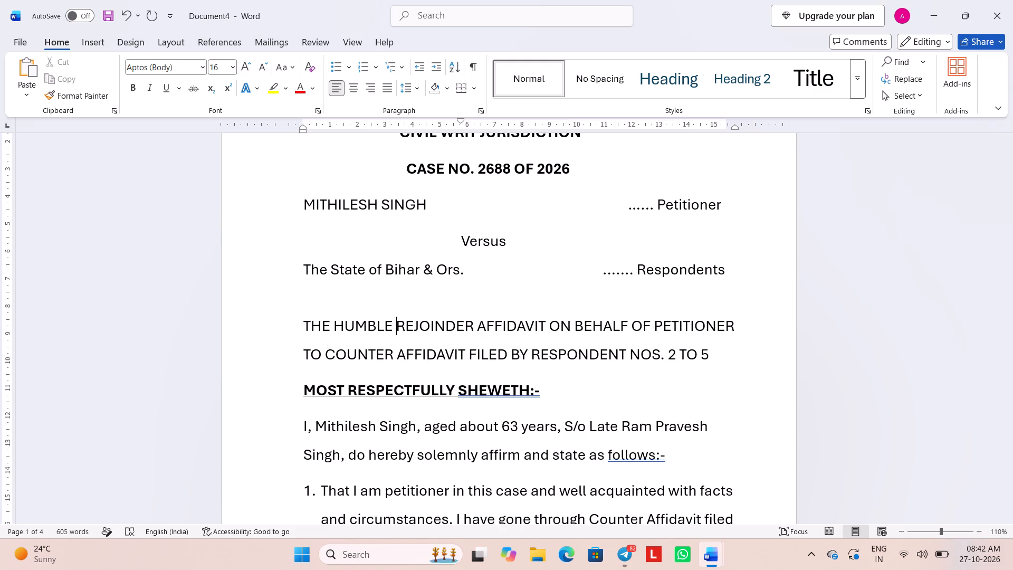
Remove the blank line between paragraph 1's text and "As per your affidavit image, para 1-2 will be:".
{"action": "scroll", "coordinate": [299, 326], "scroll_direction": "down", "scroll_amount": 1}
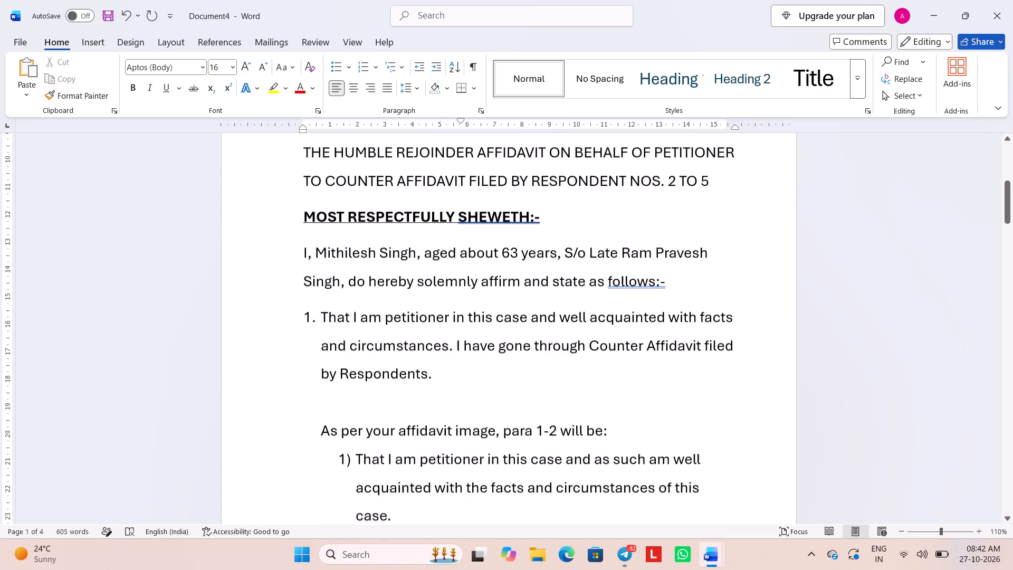
{"action": "scroll", "coordinate": [299, 326], "scroll_direction": "down", "scroll_amount": 2}
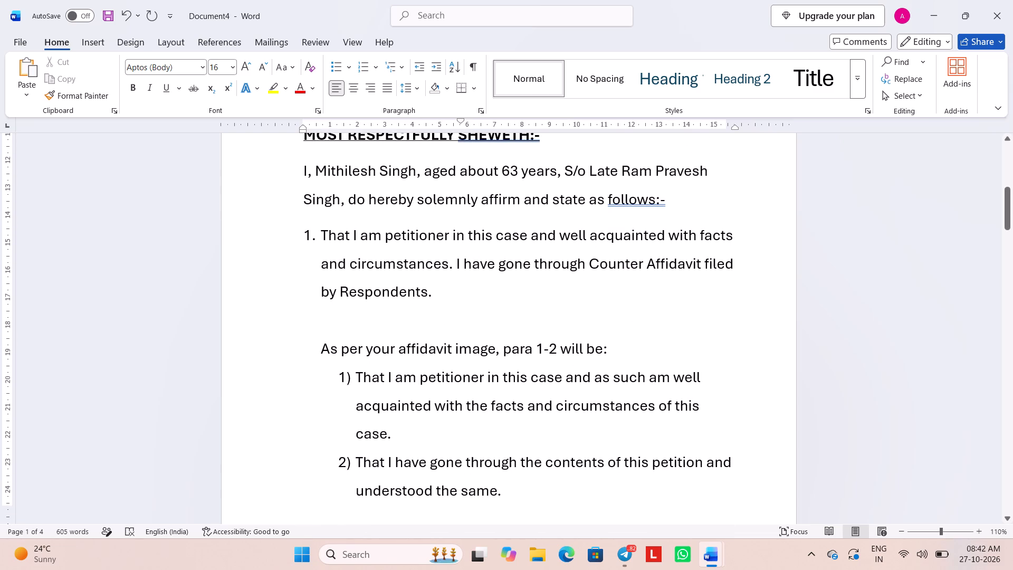
{"action": "left_click", "coordinate": [335, 330]}
{"action": "key", "text": "BackSpace"}
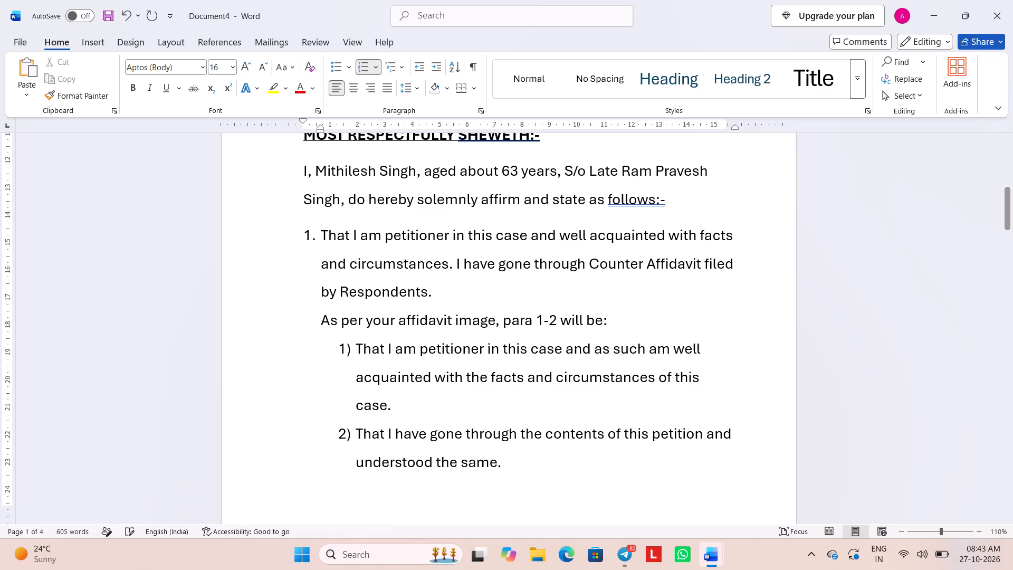
Delete "As per your affidavit image, para 1-2 will be:" and its two sub-items, leaving no empty line before paragraph 2.
{"action": "scroll", "coordinate": [423, 302], "scroll_direction": "right", "scroll_amount": 1}
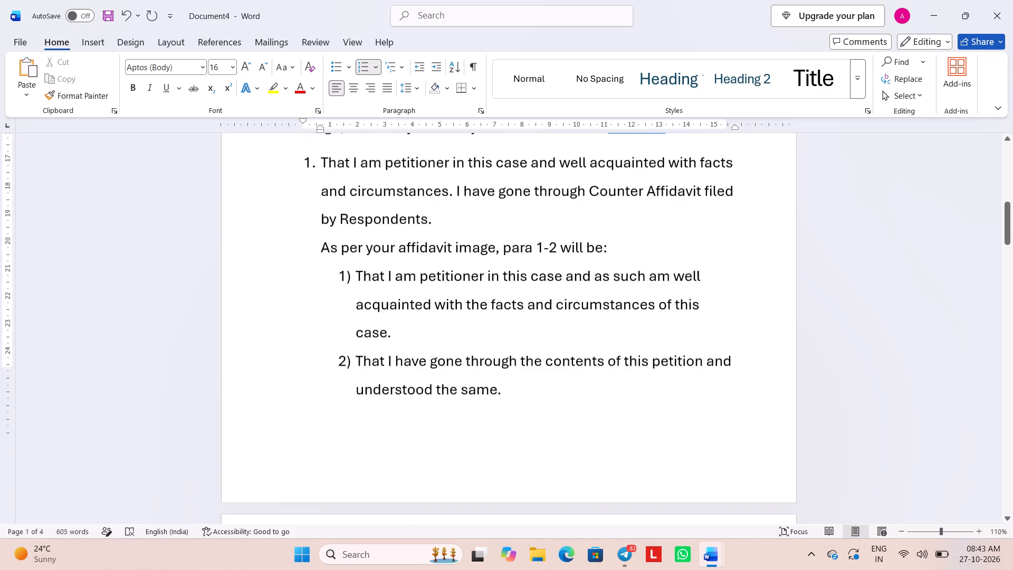
{"action": "scroll", "coordinate": [423, 302], "scroll_direction": "right", "scroll_amount": 2}
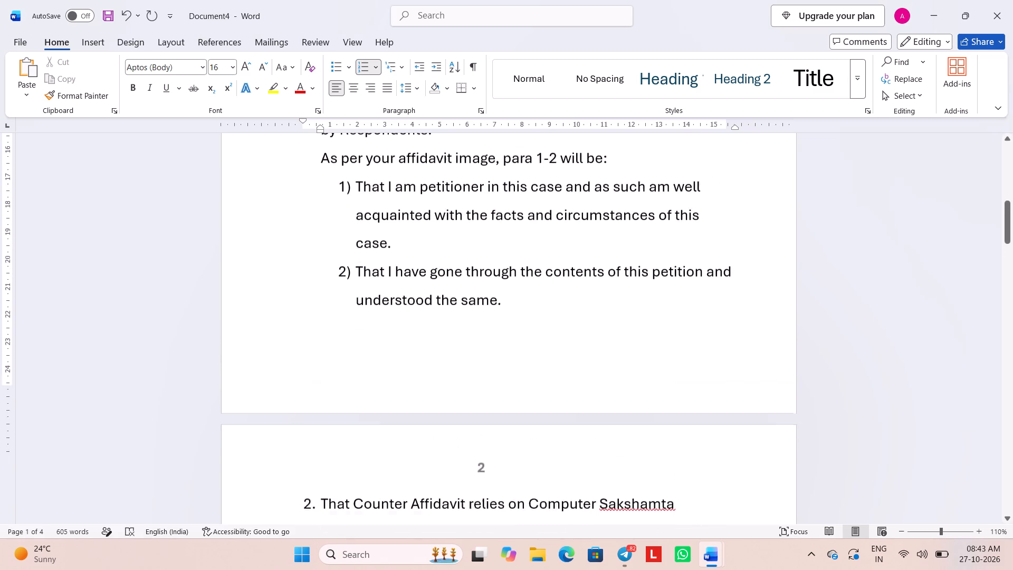
{"action": "scroll", "coordinate": [423, 302], "scroll_direction": "right", "scroll_amount": 1}
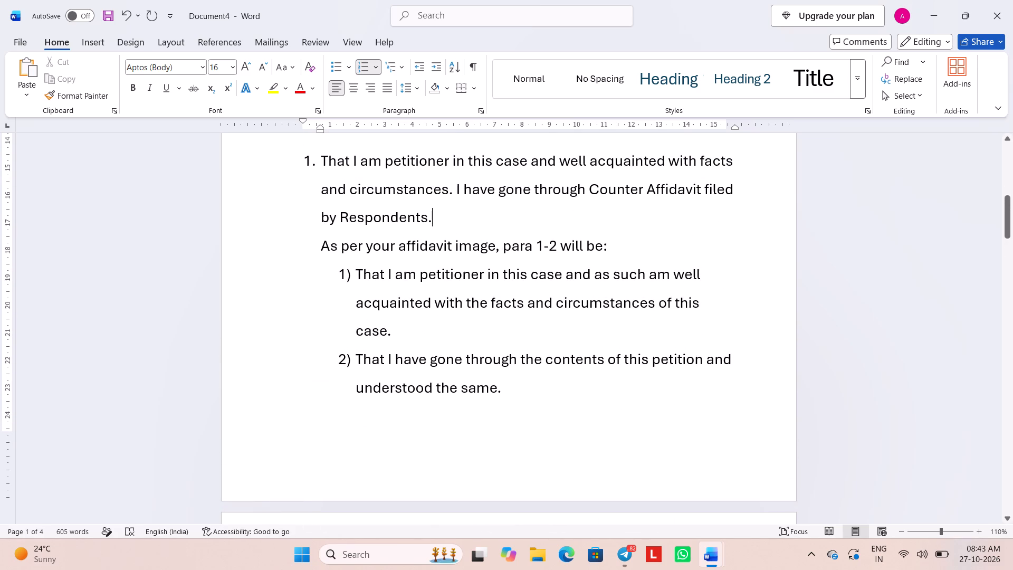
{"action": "left_click_drag", "start_coordinate": [552, 389], "coordinate": [312, 250]}
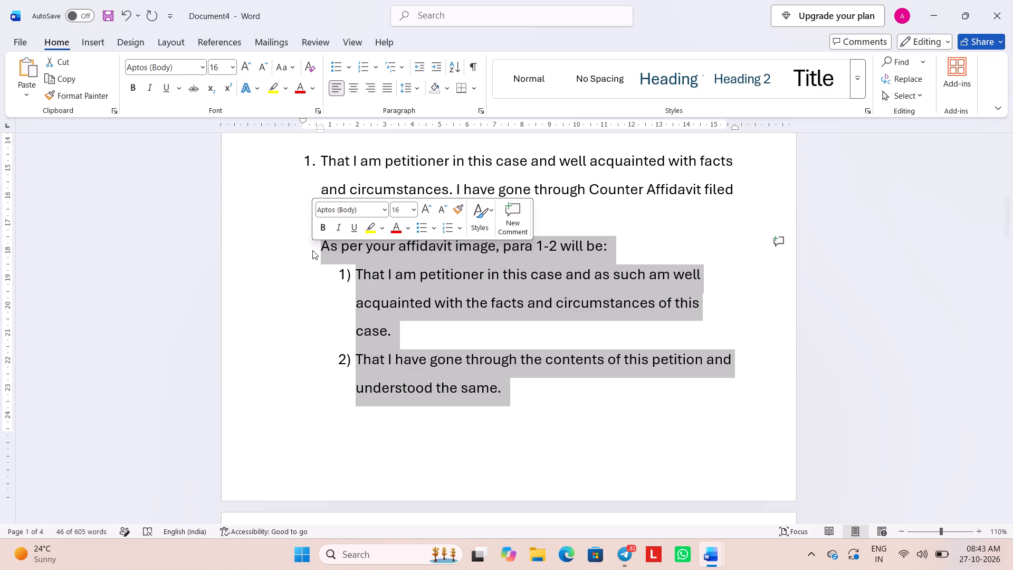
{"action": "key", "text": "BackSpace"}
{"action": "key", "text": "BackSpace"}
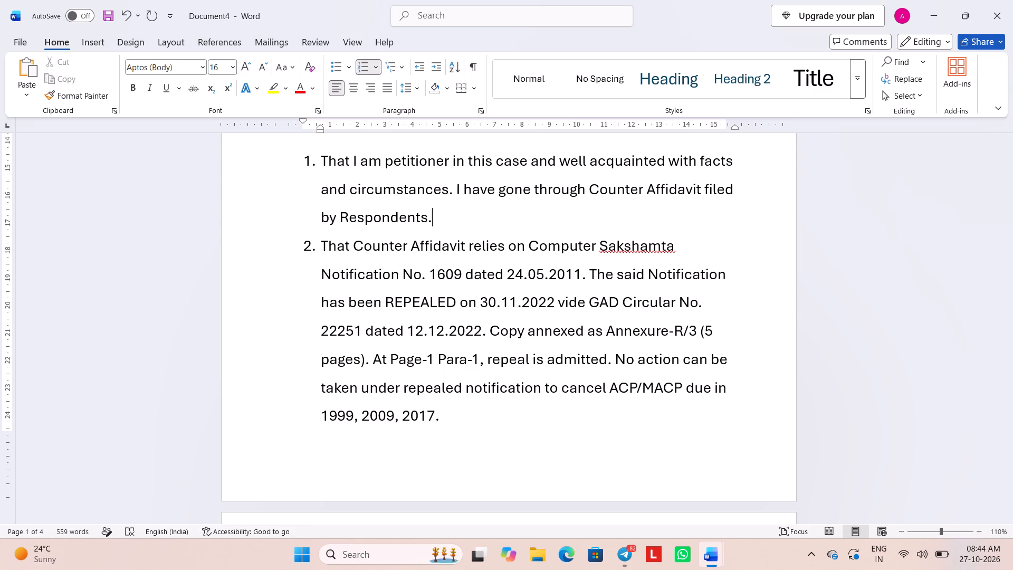
Remove the blank line after "Proved by:" in paragraph 5, above the R/6 entry.
{"action": "scroll", "coordinate": [311, 335], "scroll_direction": "down", "scroll_amount": 2}
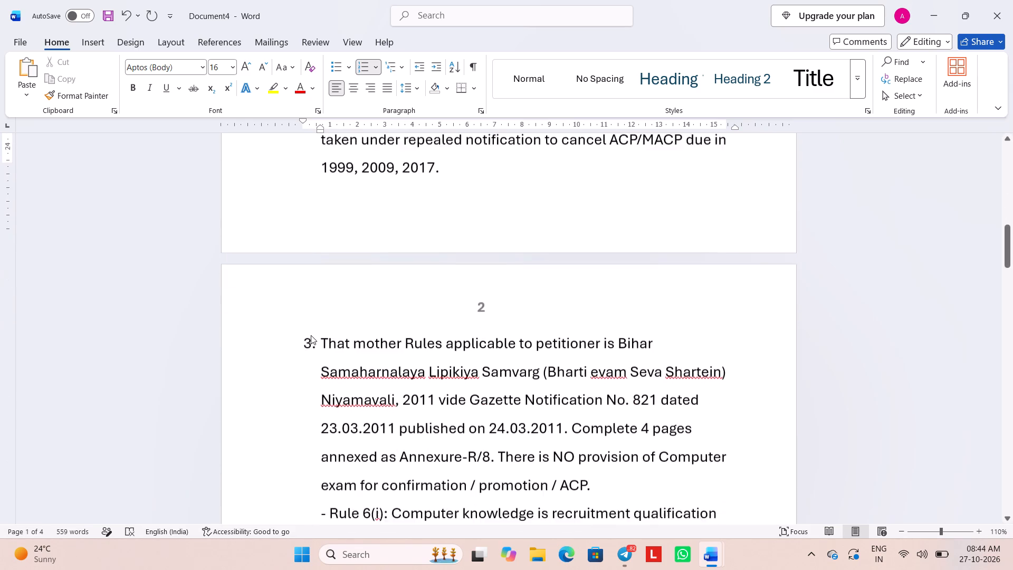
{"action": "scroll", "coordinate": [311, 335], "scroll_direction": "down", "scroll_amount": 4}
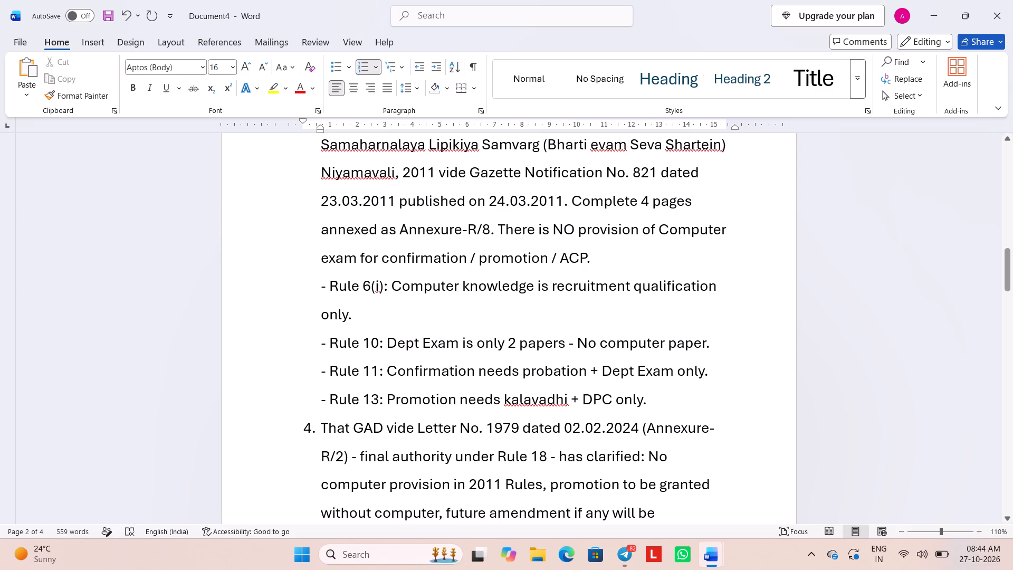
{"action": "scroll", "coordinate": [345, 356], "scroll_direction": "down", "scroll_amount": 2}
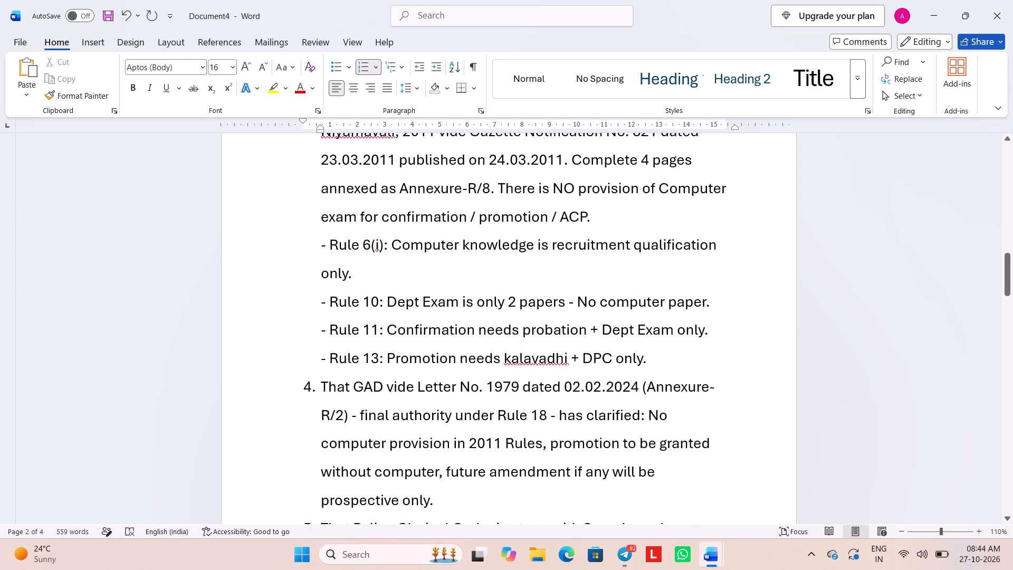
{"action": "scroll", "coordinate": [345, 356], "scroll_direction": "down", "scroll_amount": 2}
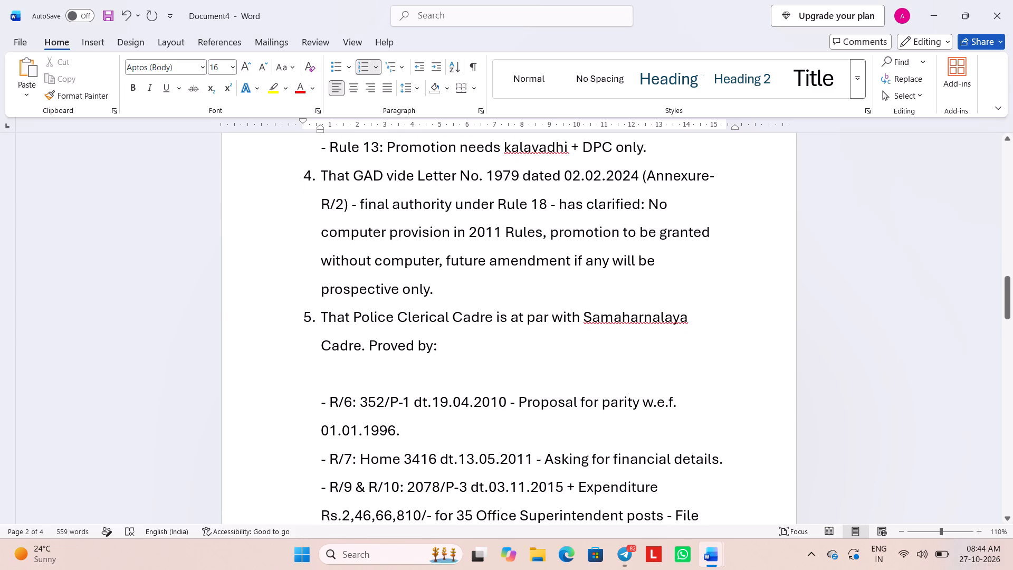
{"action": "scroll", "coordinate": [345, 356], "scroll_direction": "down", "scroll_amount": 1}
{"action": "left_click", "coordinate": [341, 376]}
{"action": "key", "text": "BackSpace"}
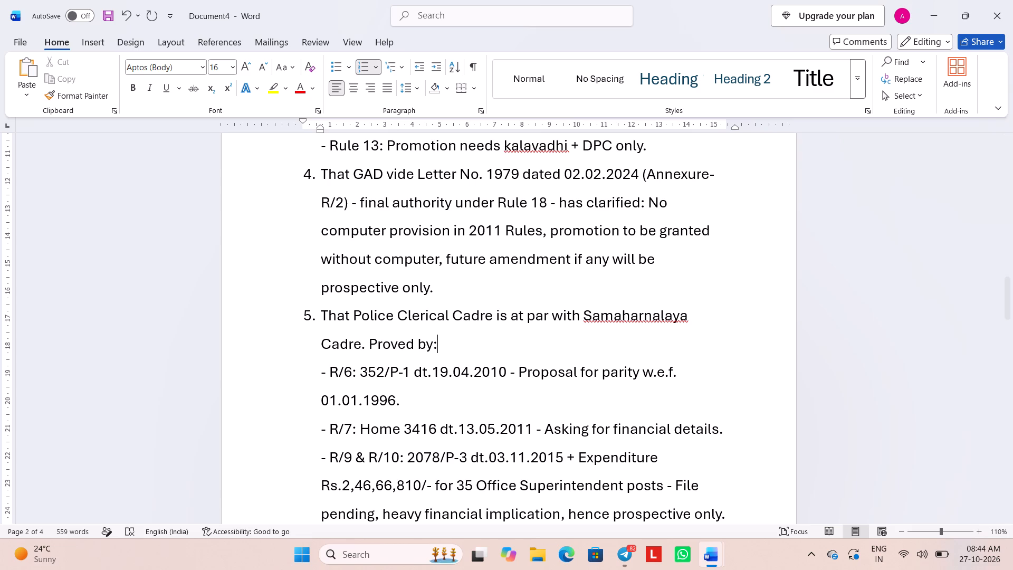
Join "If 13 granted, petitioner cannot be singled out." to the end of paragraph 8, separated by one space after "same ground.".
{"action": "scroll", "coordinate": [357, 375], "scroll_direction": "down", "scroll_amount": 1}
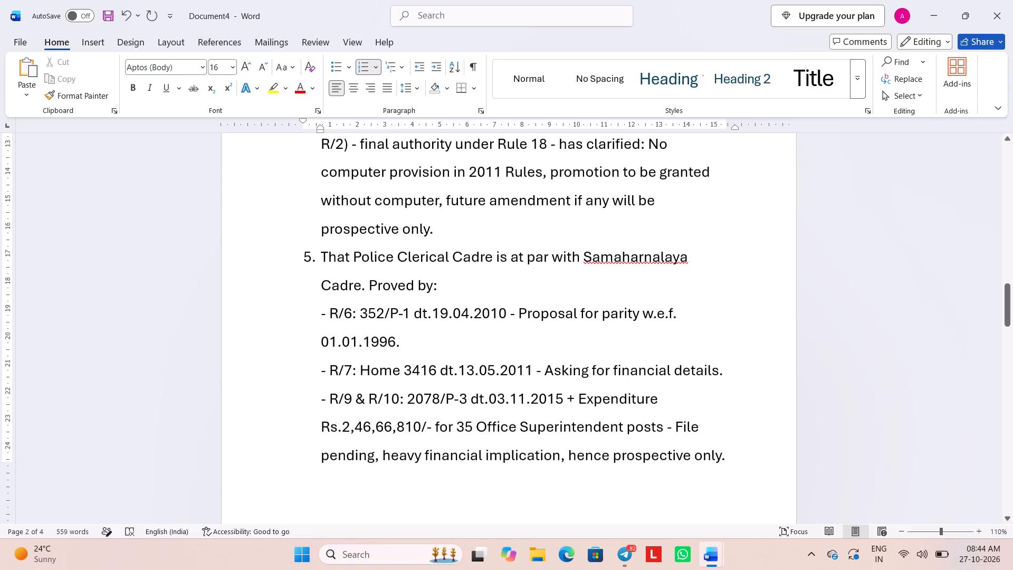
{"action": "scroll", "coordinate": [357, 375], "scroll_direction": "down", "scroll_amount": 2}
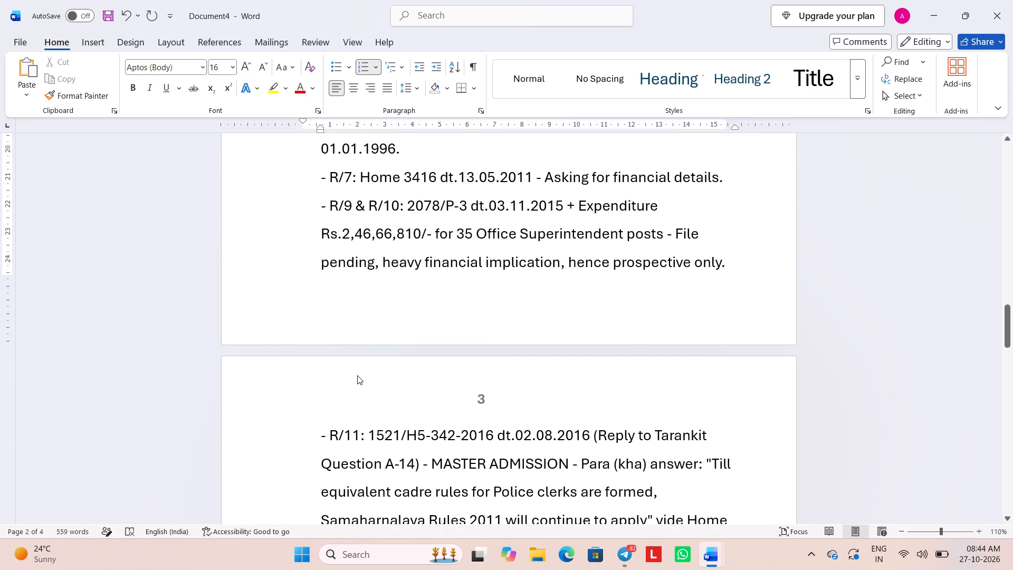
{"action": "scroll", "coordinate": [357, 375], "scroll_direction": "down", "scroll_amount": 3}
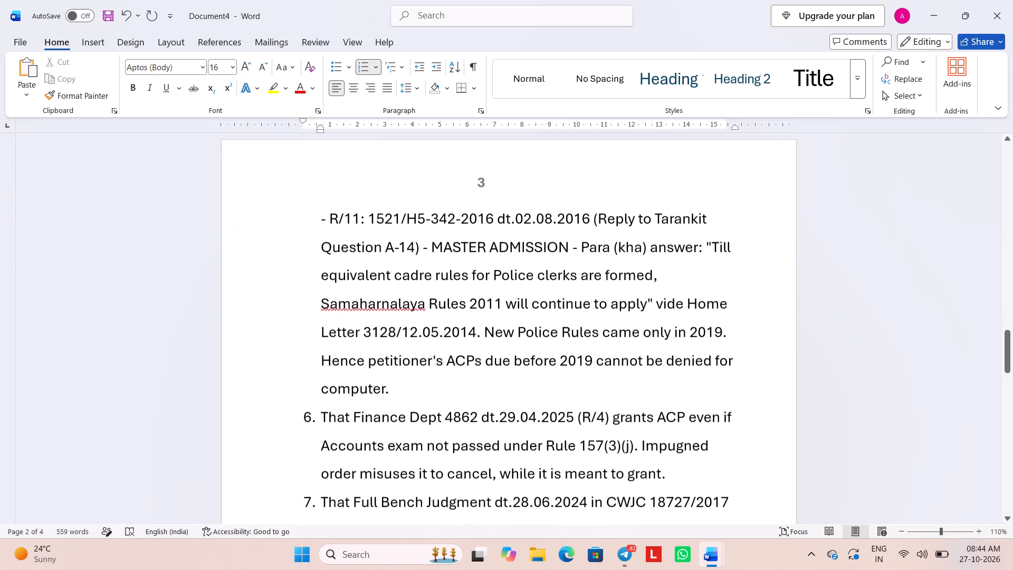
{"action": "scroll", "coordinate": [357, 375], "scroll_direction": "down", "scroll_amount": 1}
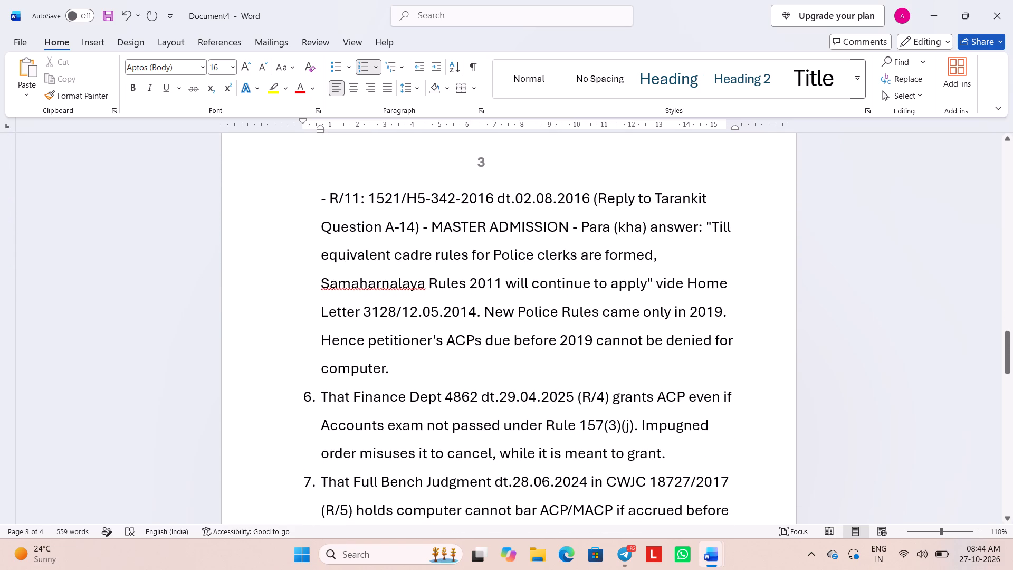
{"action": "scroll", "coordinate": [357, 375], "scroll_direction": "down", "scroll_amount": 2}
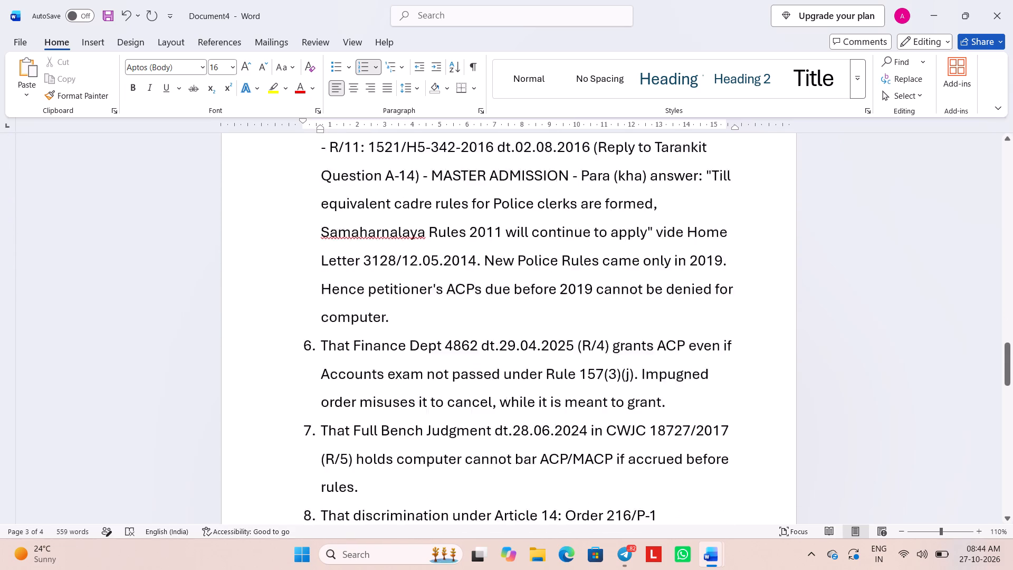
{"action": "scroll", "coordinate": [352, 353], "scroll_direction": "down", "scroll_amount": 3}
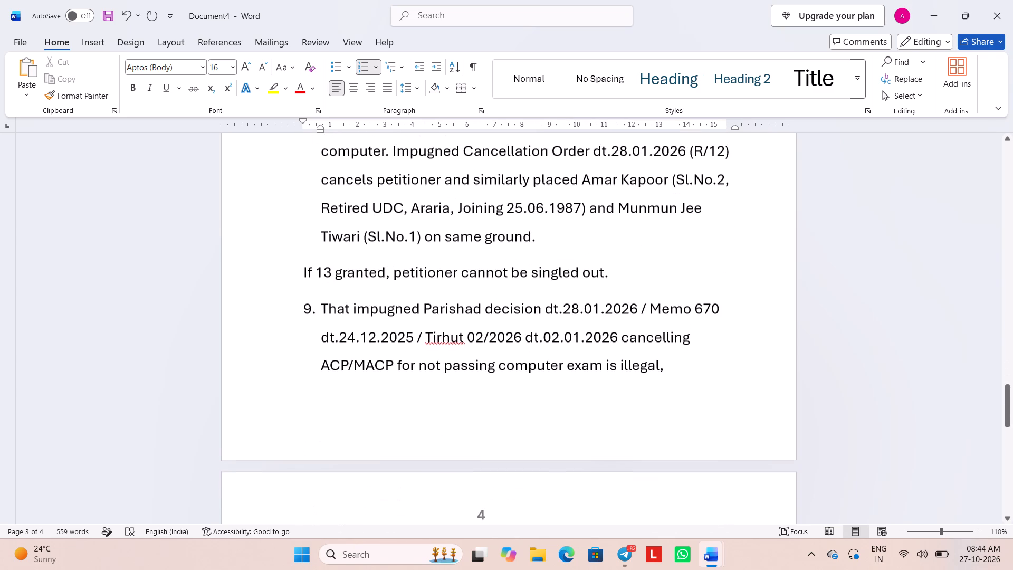
{"action": "scroll", "coordinate": [352, 353], "scroll_direction": "down", "scroll_amount": 1}
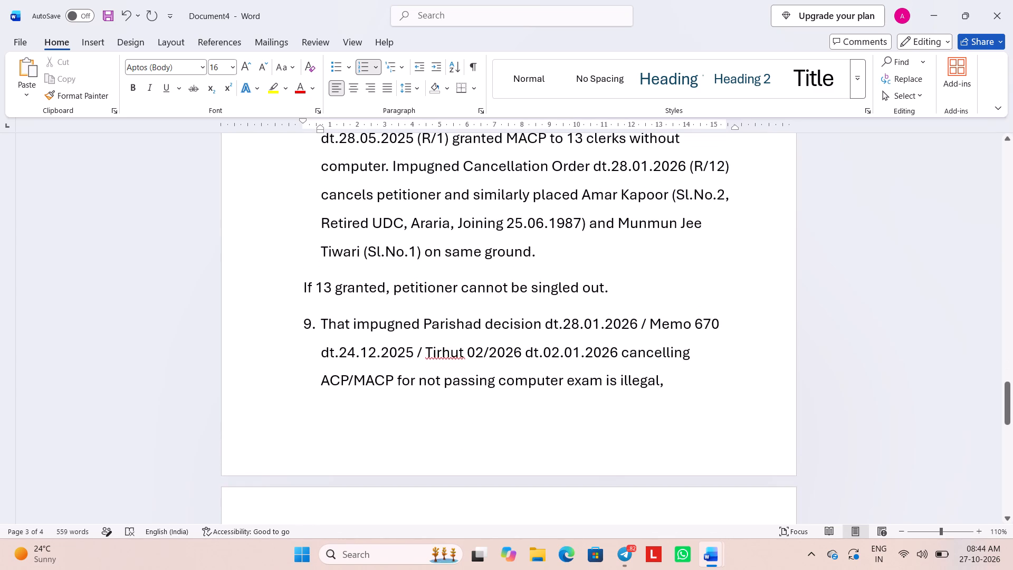
{"action": "left_click_drag", "start_coordinate": [301, 289], "coordinate": [626, 293]}
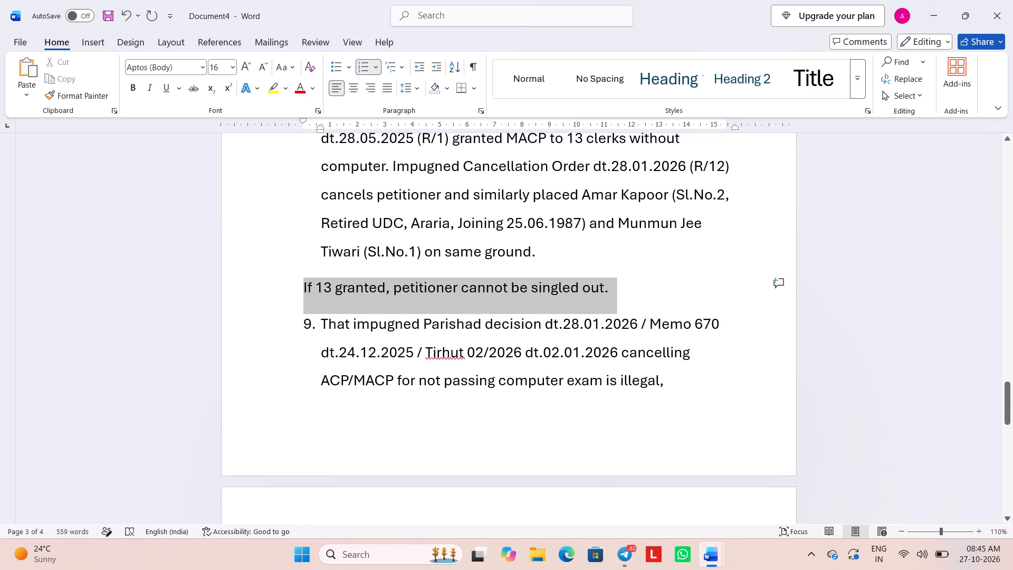
{"action": "left_click_drag", "start_coordinate": [626, 293], "coordinate": [645, 292]}
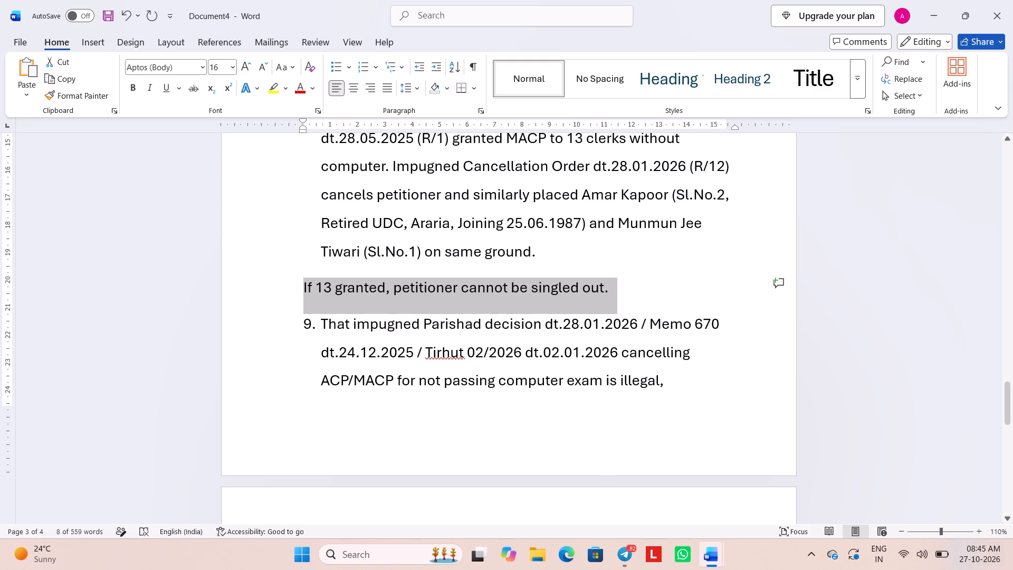
{"action": "left_click", "coordinate": [301, 296]}
{"action": "key", "text": "BackSpace"}
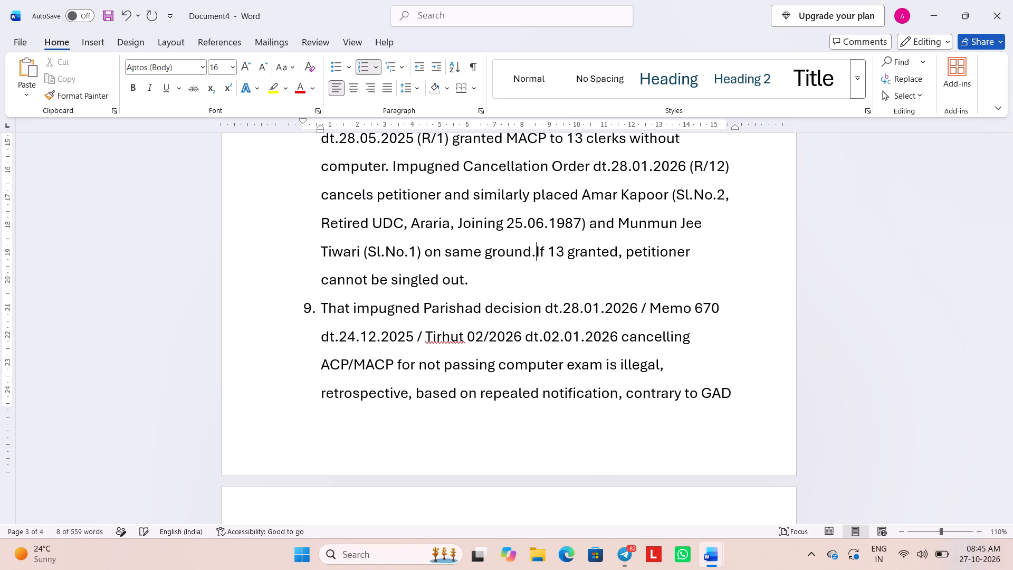
{"action": "key", "text": "space"}
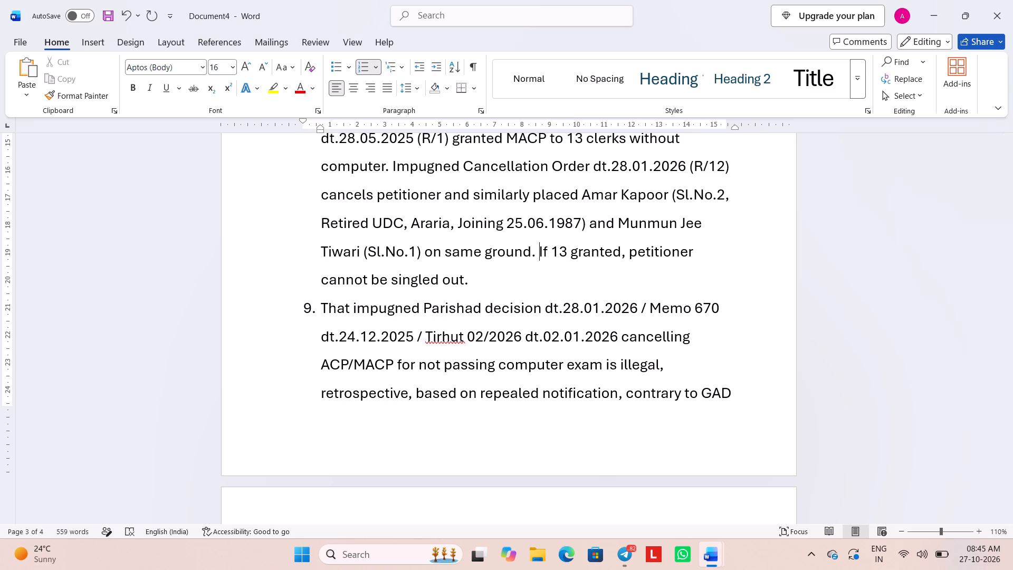
Go to the empty numbered paragraph 11 below paragraph 10 on the last page.
{"action": "scroll", "coordinate": [393, 331], "scroll_direction": "down", "scroll_amount": 2}
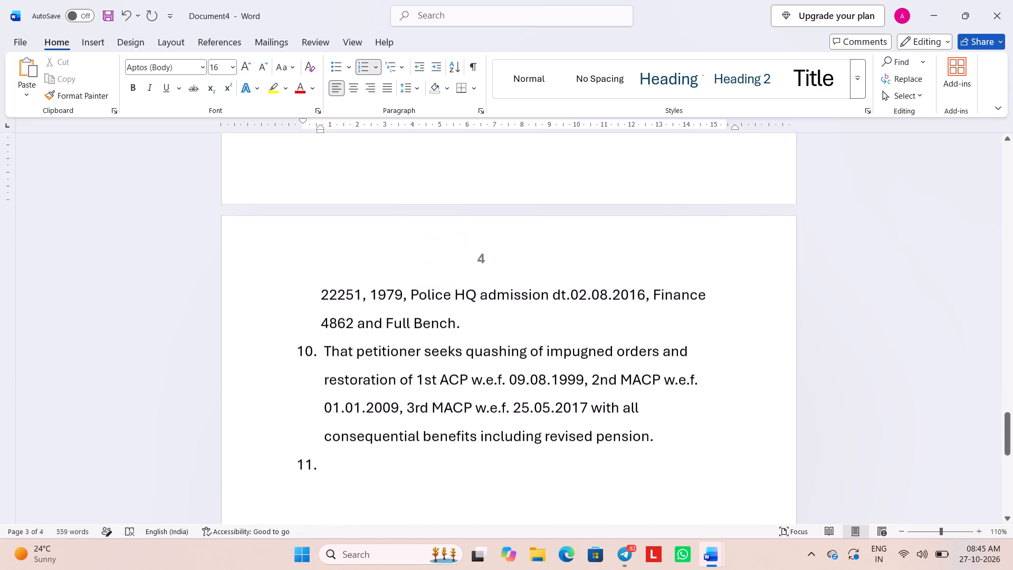
{"action": "scroll", "coordinate": [393, 331], "scroll_direction": "down", "scroll_amount": 2}
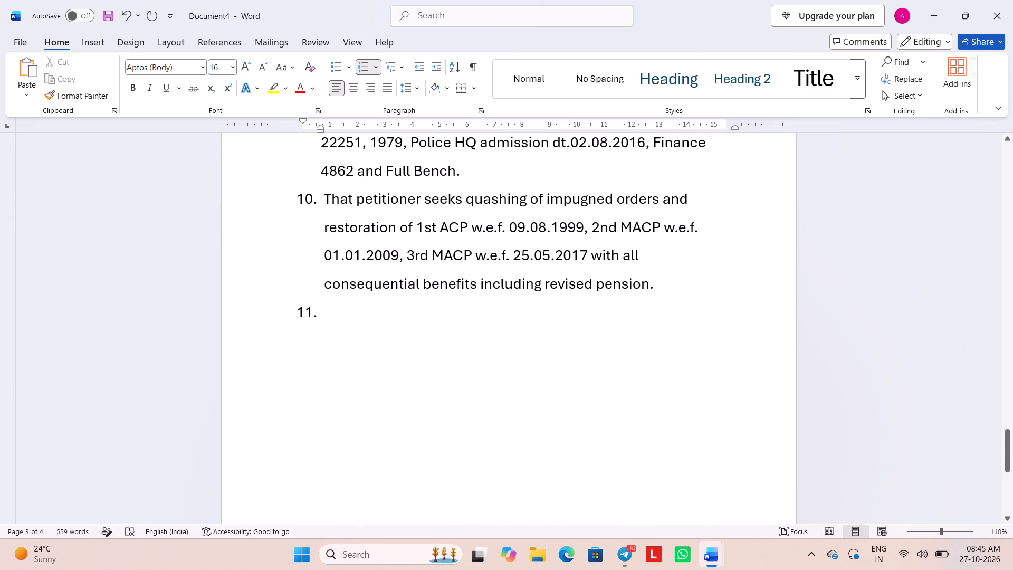
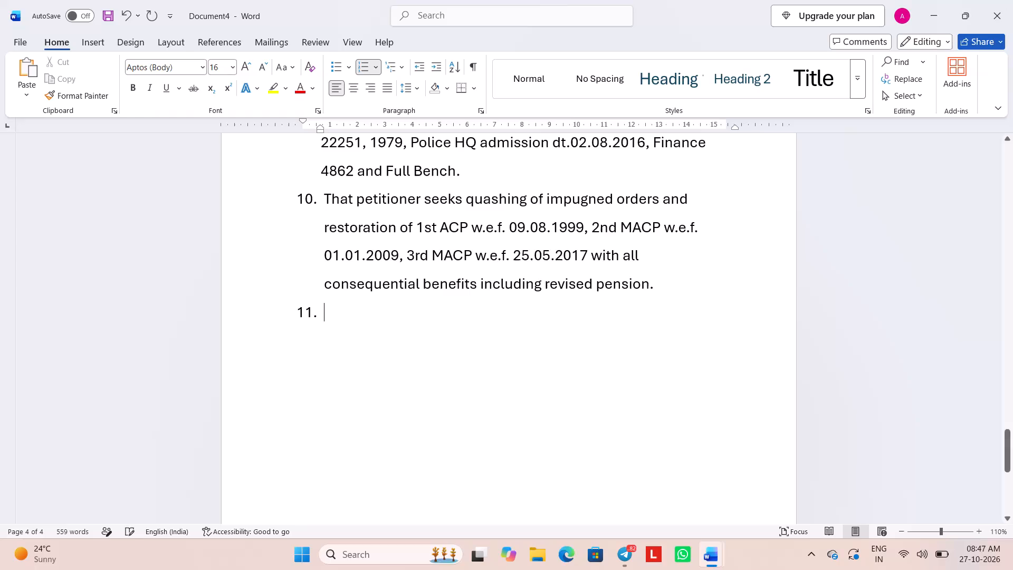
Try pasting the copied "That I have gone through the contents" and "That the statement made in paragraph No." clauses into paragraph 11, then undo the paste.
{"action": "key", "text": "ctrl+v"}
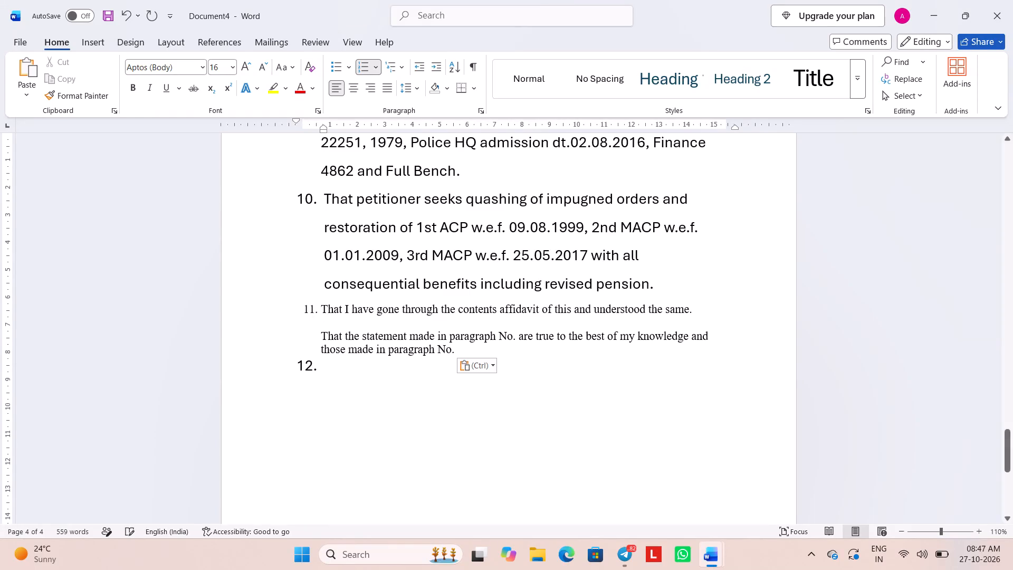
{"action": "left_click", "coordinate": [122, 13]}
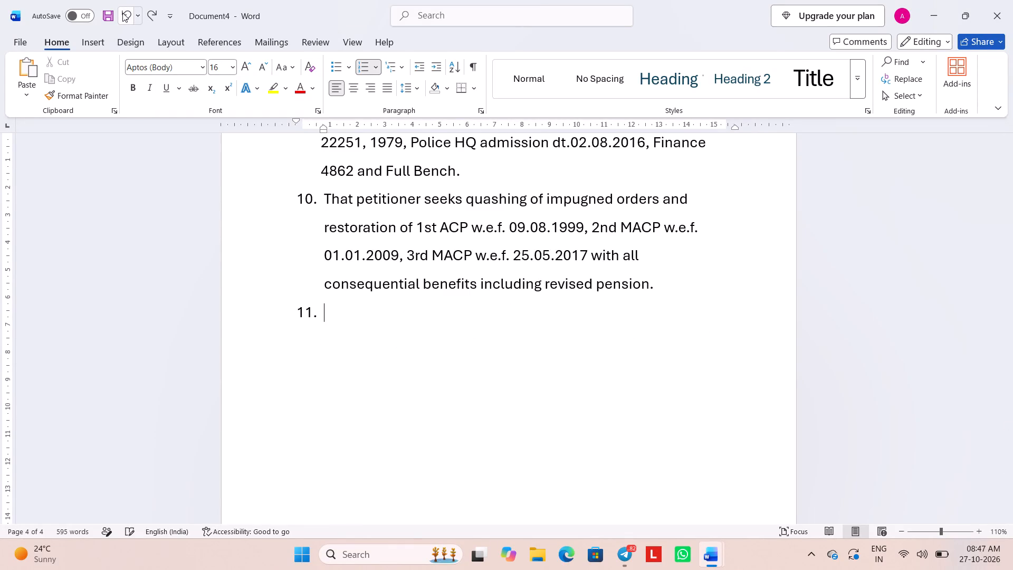
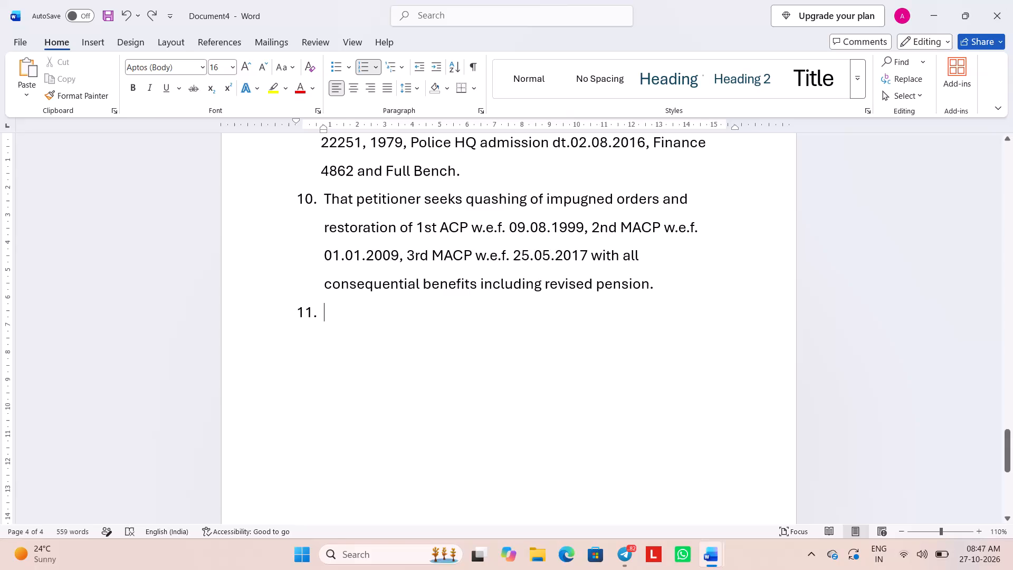
Paste the copied closing clause into numbered paragraph 11 and start an empty numbered paragraph 12 below it.
{"action": "key", "text": "ctrl+v"}
{"action": "key", "text": "Return"}
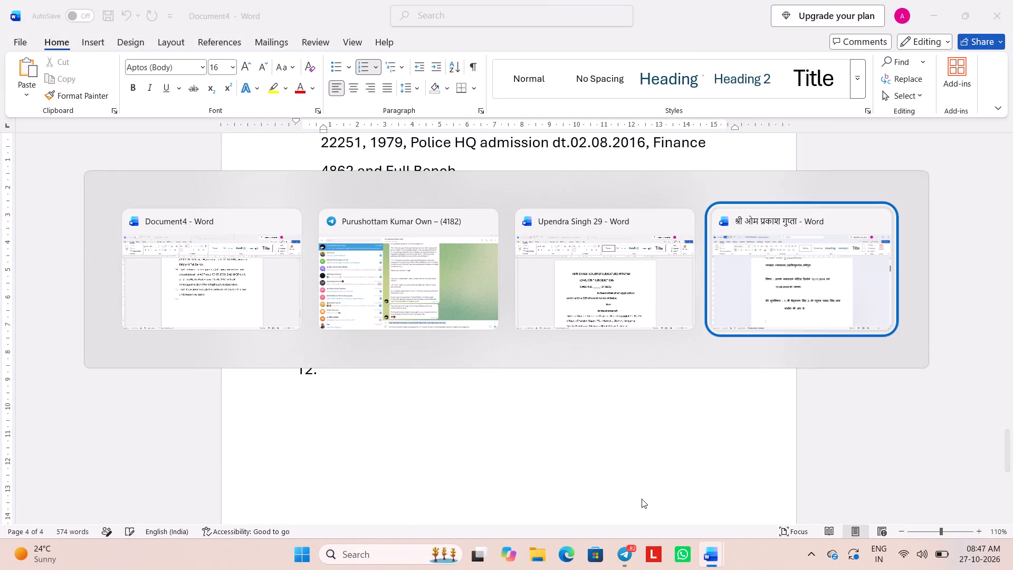
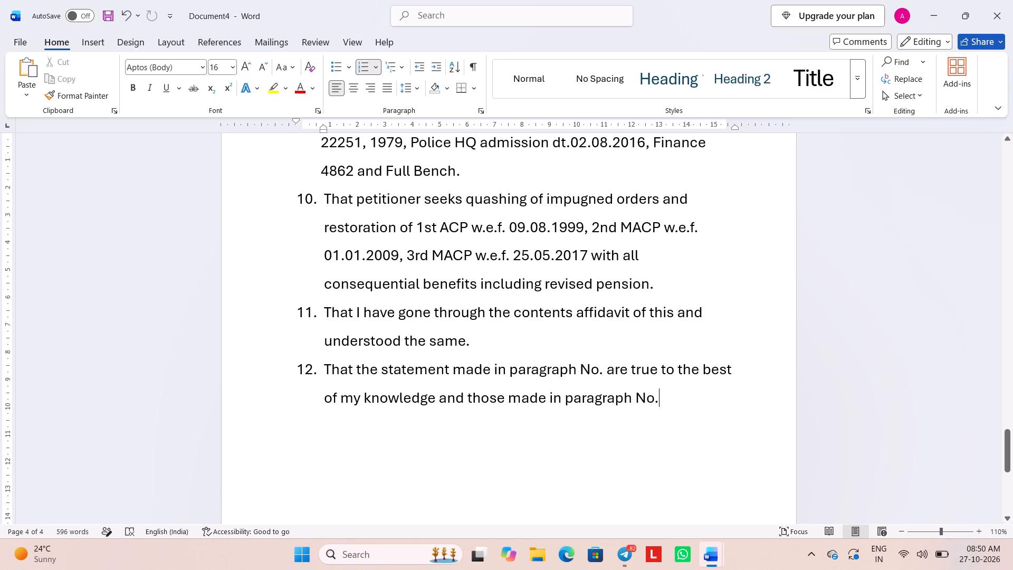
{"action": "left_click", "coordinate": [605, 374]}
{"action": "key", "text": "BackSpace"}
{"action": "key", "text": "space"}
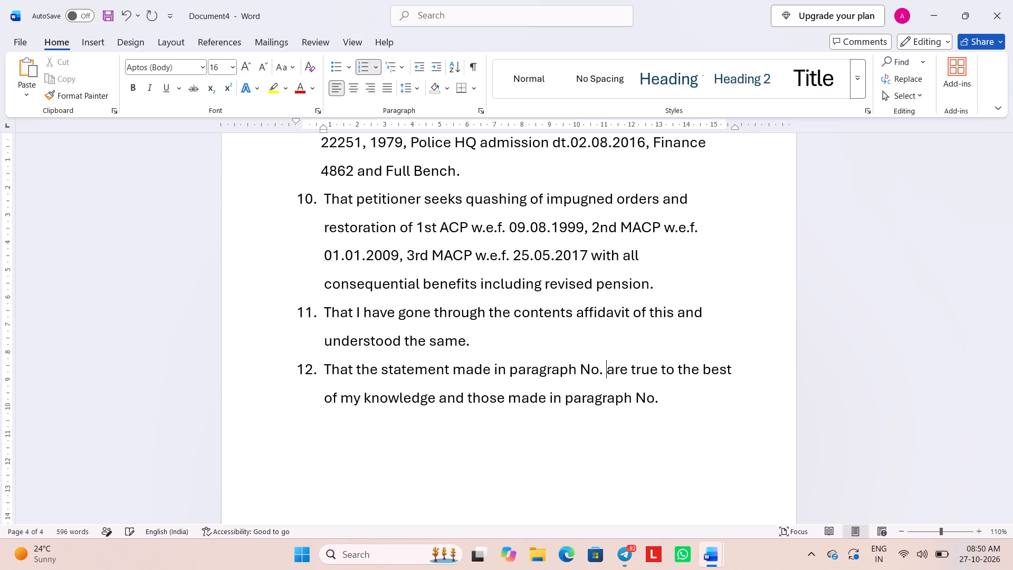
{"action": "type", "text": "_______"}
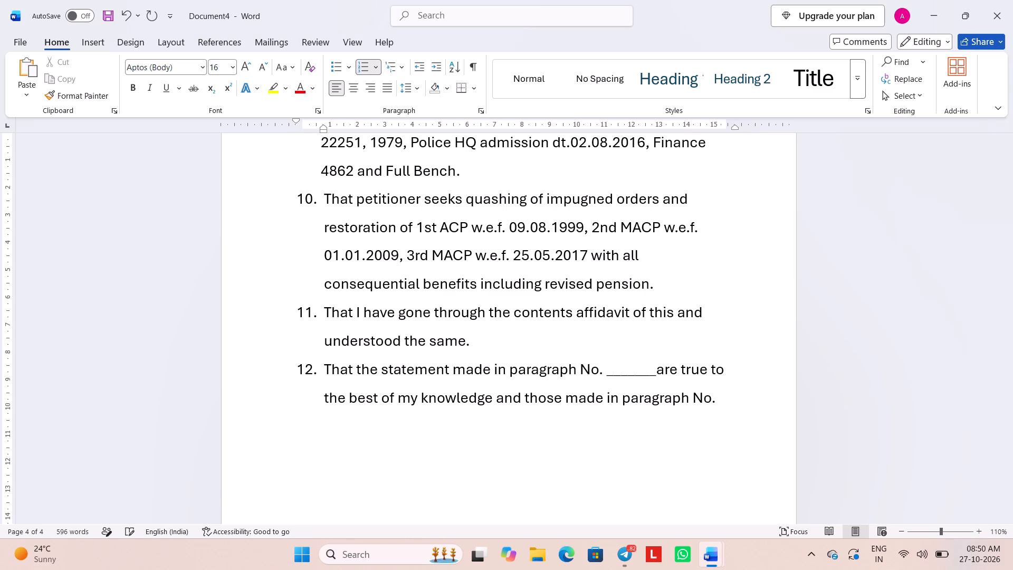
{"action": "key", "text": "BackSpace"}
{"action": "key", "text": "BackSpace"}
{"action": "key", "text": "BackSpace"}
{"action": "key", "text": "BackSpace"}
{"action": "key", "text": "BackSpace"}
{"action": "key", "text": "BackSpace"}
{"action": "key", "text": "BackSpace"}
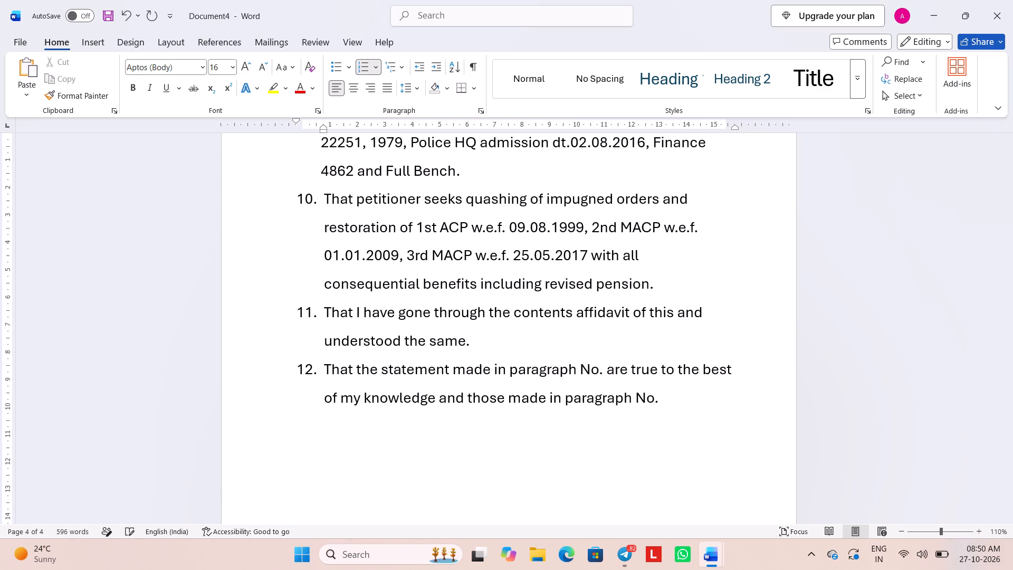
Insert a dotted fill-in blank followed by one space between the first "paragraph No." and "are true" in paragraph 12.
{"action": "type", "text": ".."}
{"action": "type", "text": "..........."}
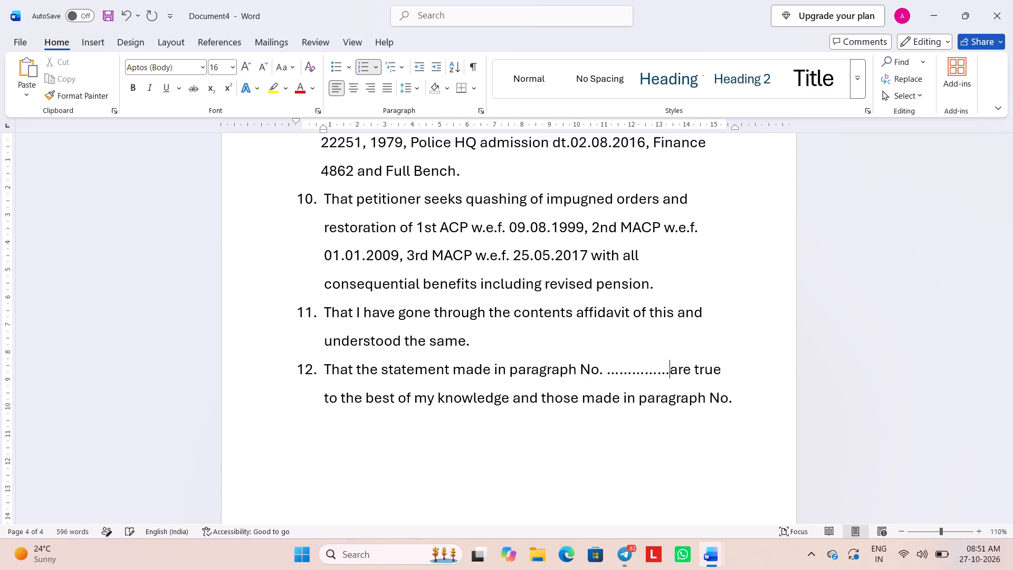
{"action": "key", "text": "space"}
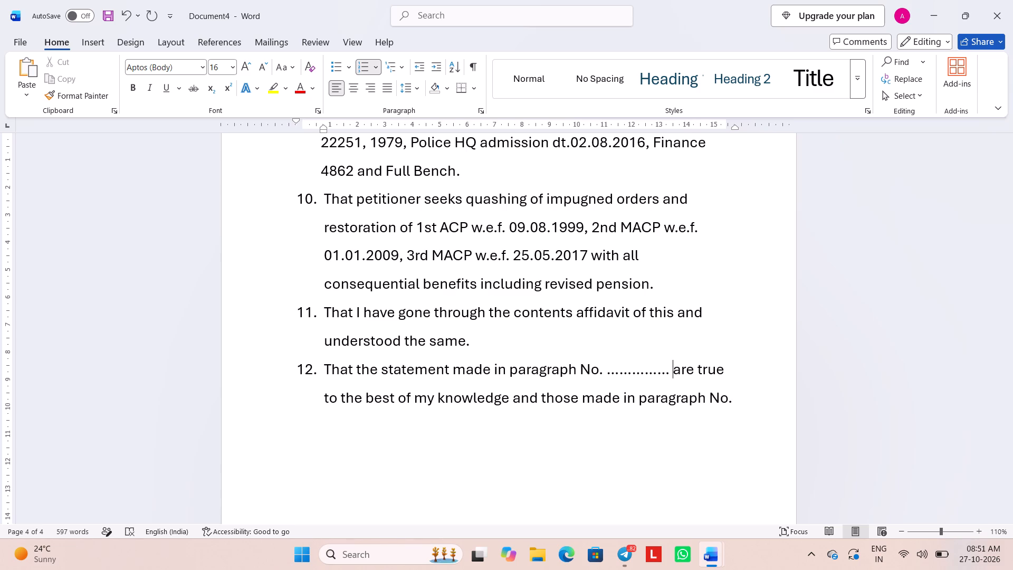
{"action": "key", "text": "BackSpace"}
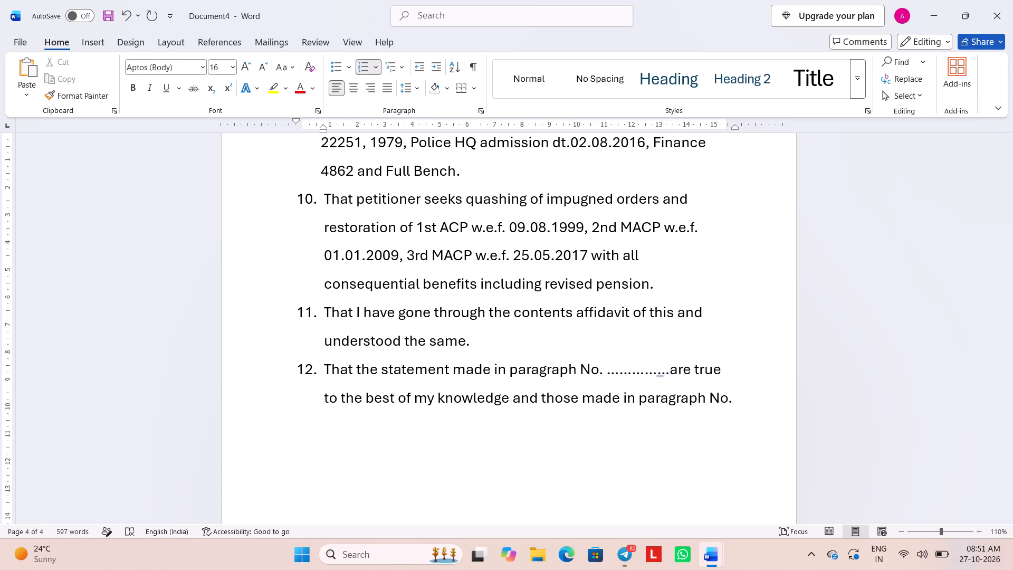
{"action": "type", "text": "...."}
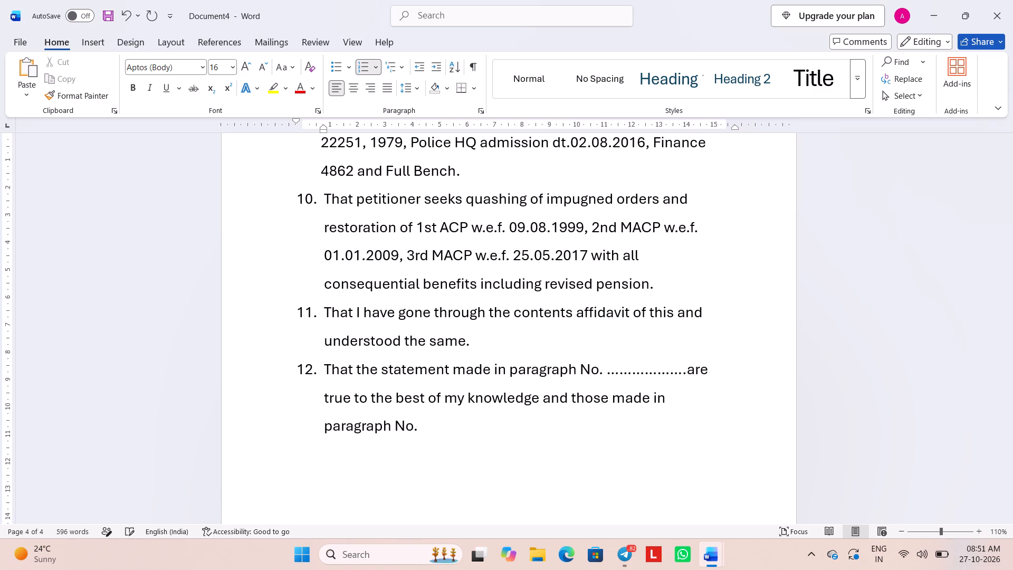
{"action": "key", "text": "space"}
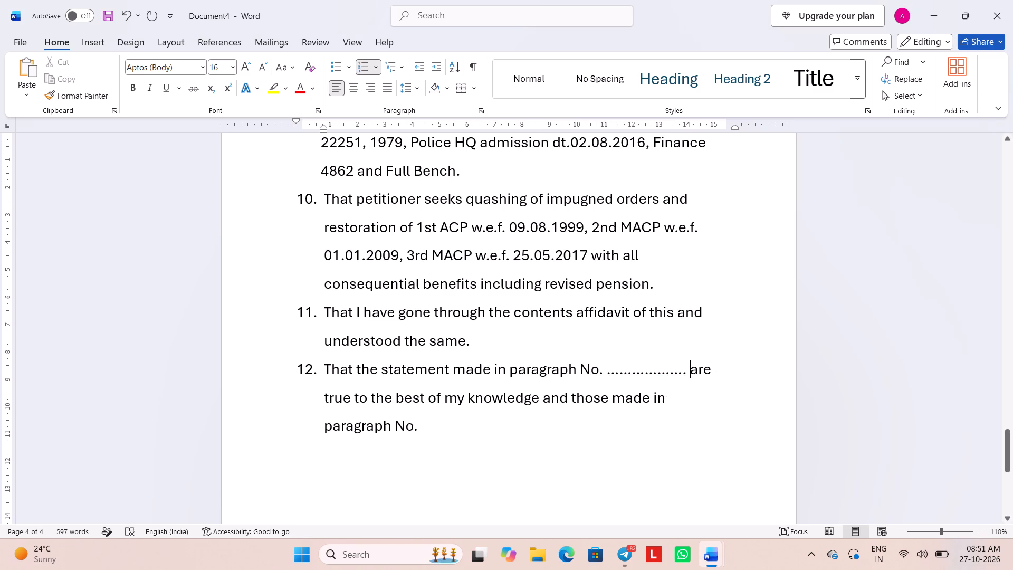
{"action": "left_click_drag", "start_coordinate": [545, 284], "coordinate": [548, 296]}
{"action": "left_click_drag", "start_coordinate": [548, 296], "coordinate": [547, 296]}
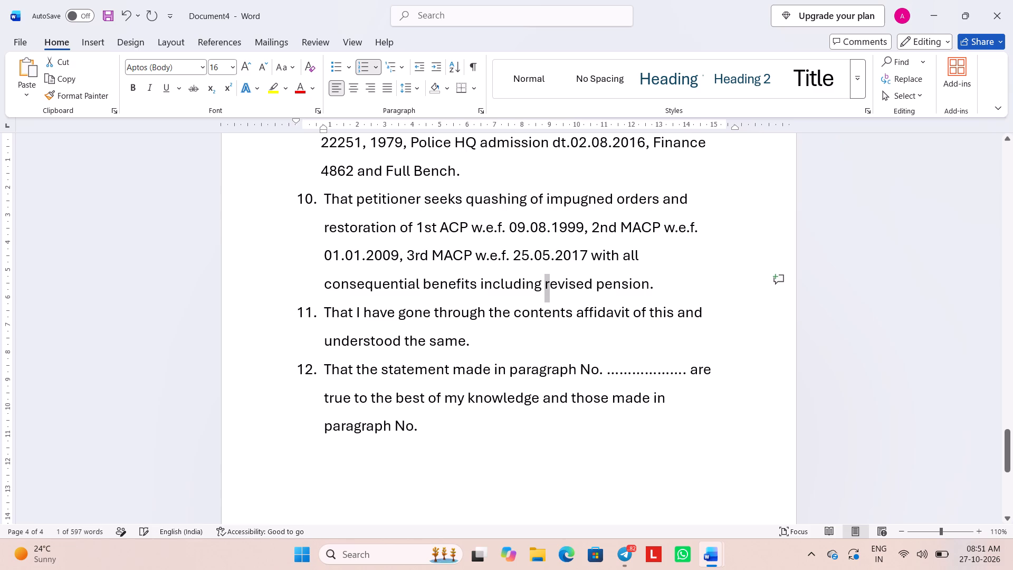
Add a dotted fill-in blank after the closing "paragraph No." of paragraph 12, with one space before it and one after.
{"action": "left_click", "coordinate": [427, 429]}
{"action": "type", "text": "....................."}
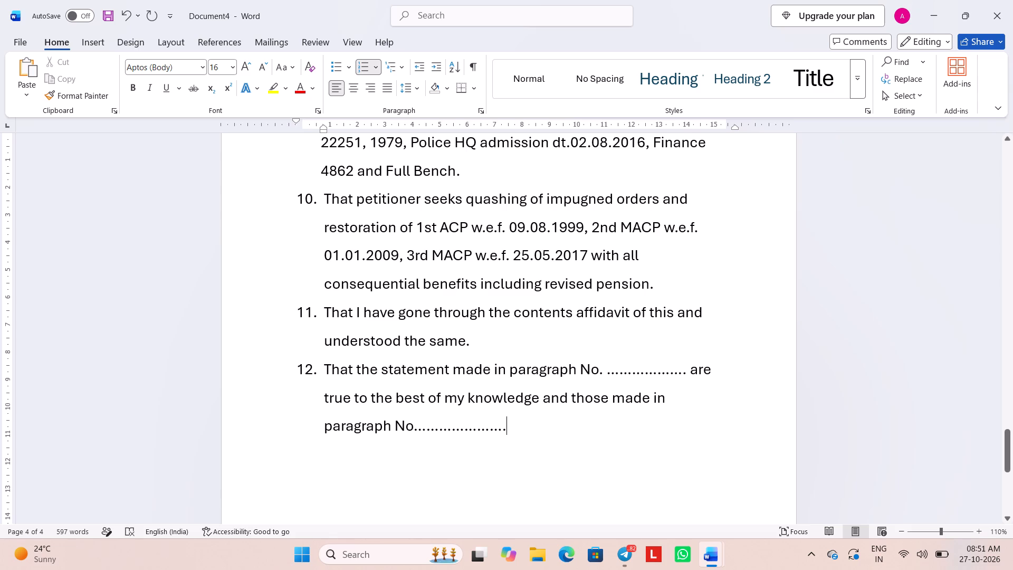
{"action": "left_click", "coordinate": [395, 430]}
{"action": "left_click", "coordinate": [412, 430]}
{"action": "type", "text": "."}
{"action": "key", "text": "space"}
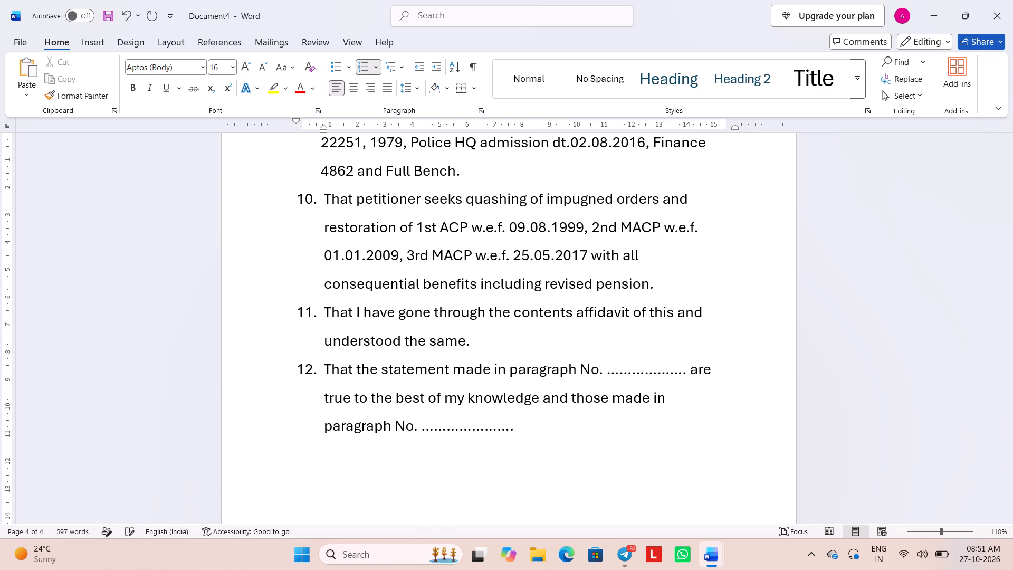
{"action": "left_click", "coordinate": [539, 433]}
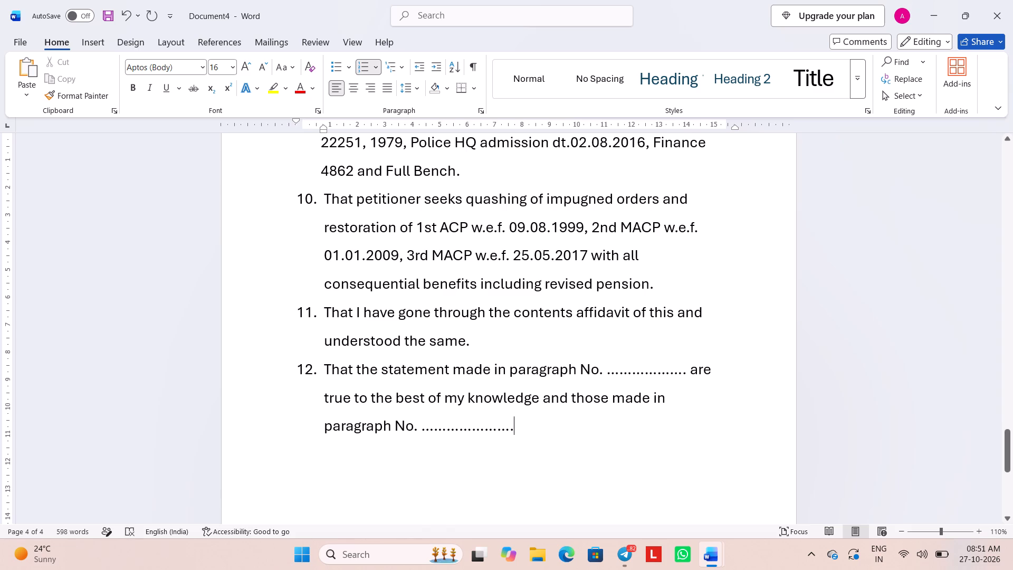
{"action": "type", "text": "...."}
{"action": "key", "text": "space"}
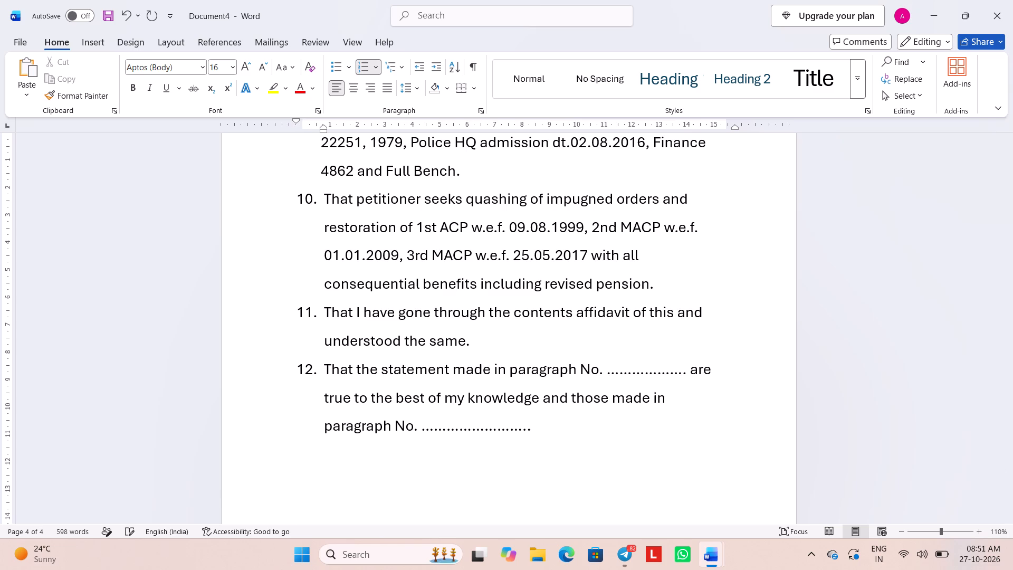
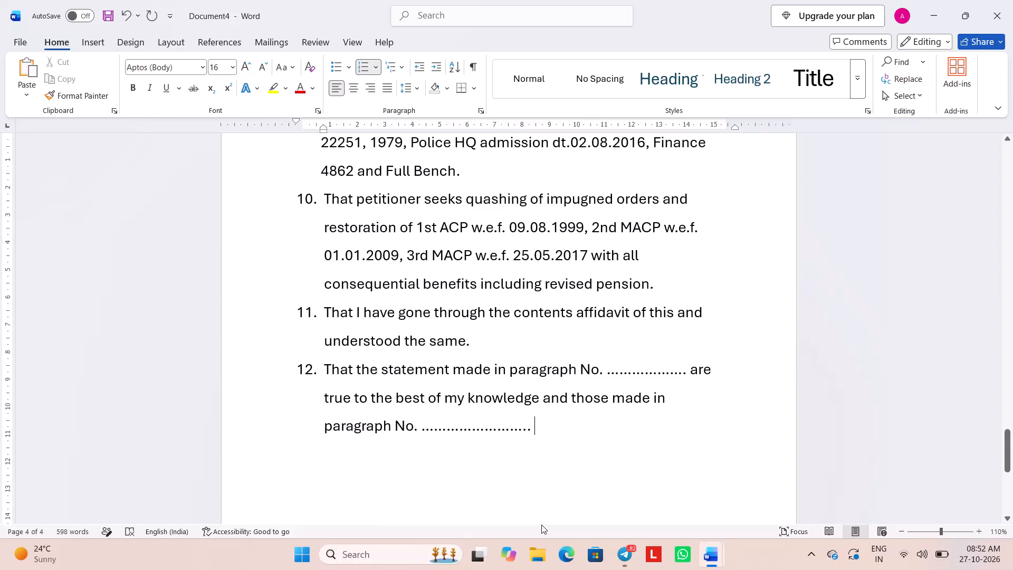
Complete paragraph 12 by pasting the copied closing text, from "are true to the best of my information" through "this Hon'ble Court.".
{"action": "key", "text": "ctrl+v"}
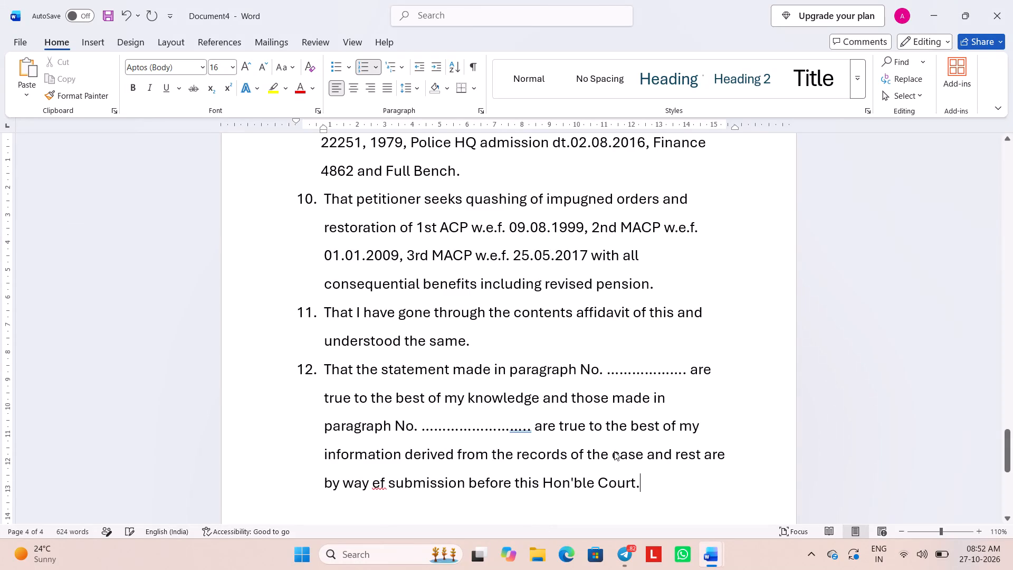
Save the document in the OneDrive Documents folder, using the petitioner's name copied from the page 1 heading as file name.
{"action": "scroll", "coordinate": [618, 430], "scroll_direction": "up", "scroll_amount": 12}
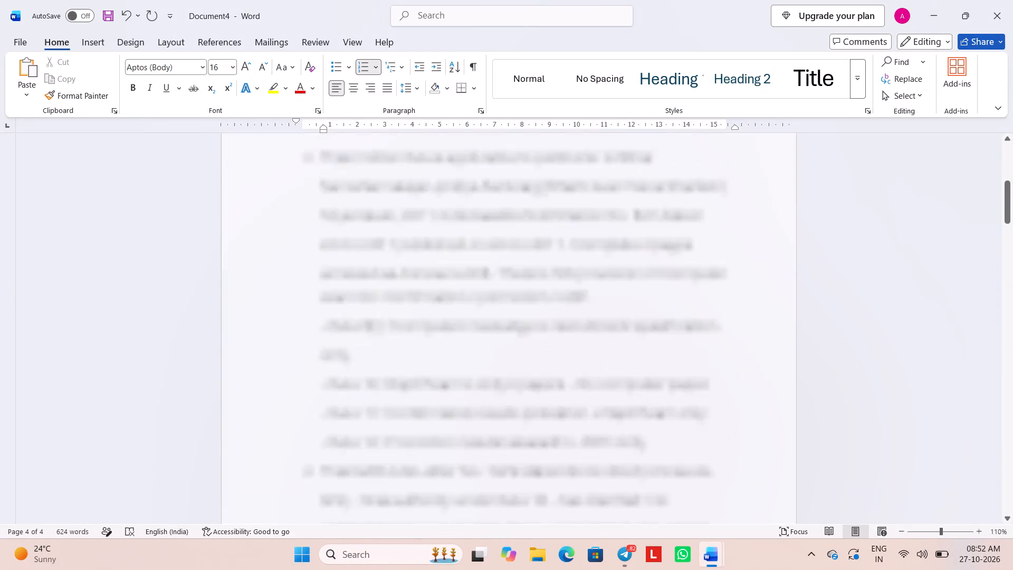
{"action": "scroll", "coordinate": [618, 430], "scroll_direction": "up", "scroll_amount": 6}
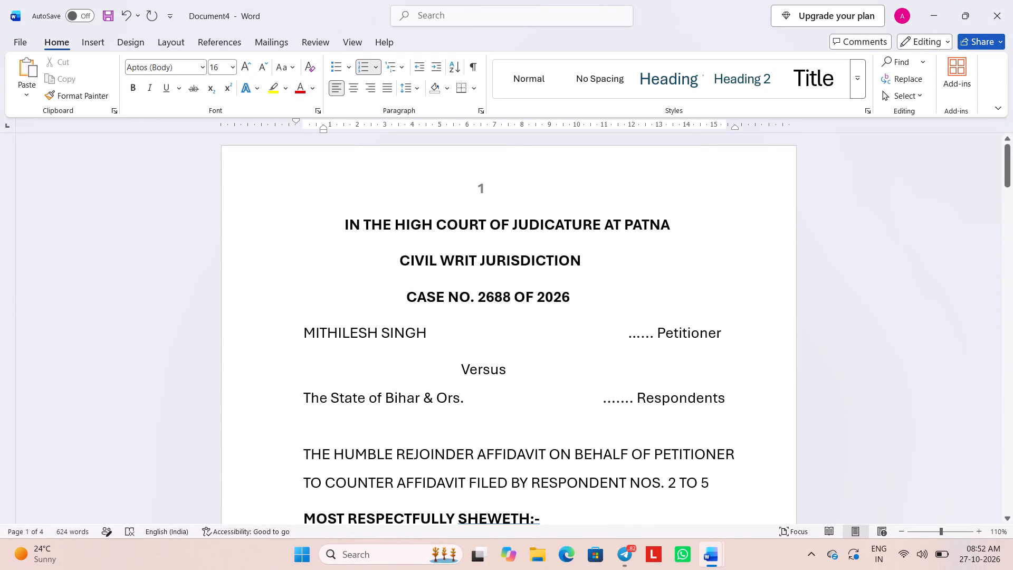
{"action": "left_click_drag", "start_coordinate": [300, 331], "coordinate": [441, 344]}
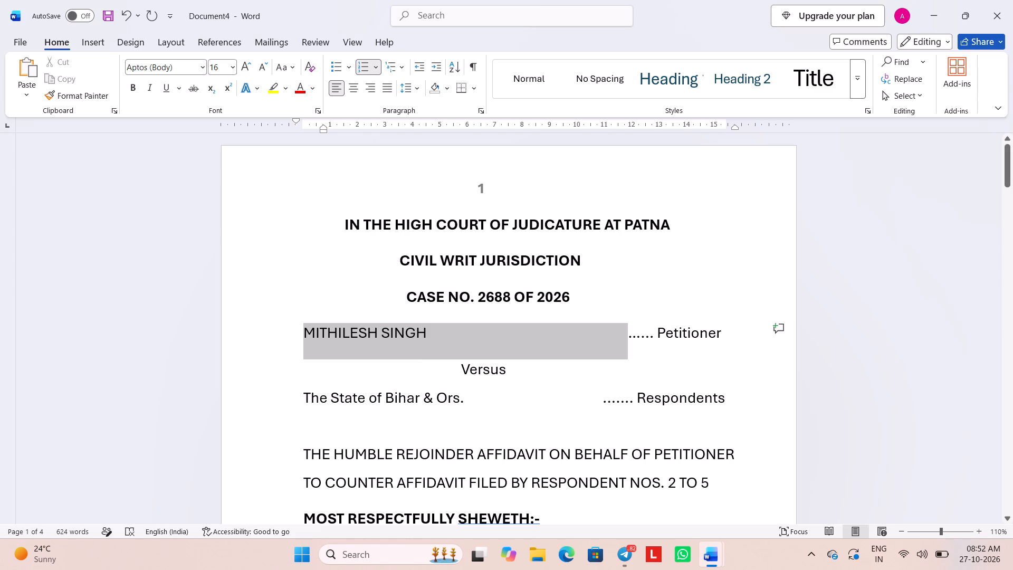
{"action": "left_click_drag", "start_coordinate": [441, 344], "coordinate": [424, 339]}
{"action": "key", "text": "ctrl+c"}
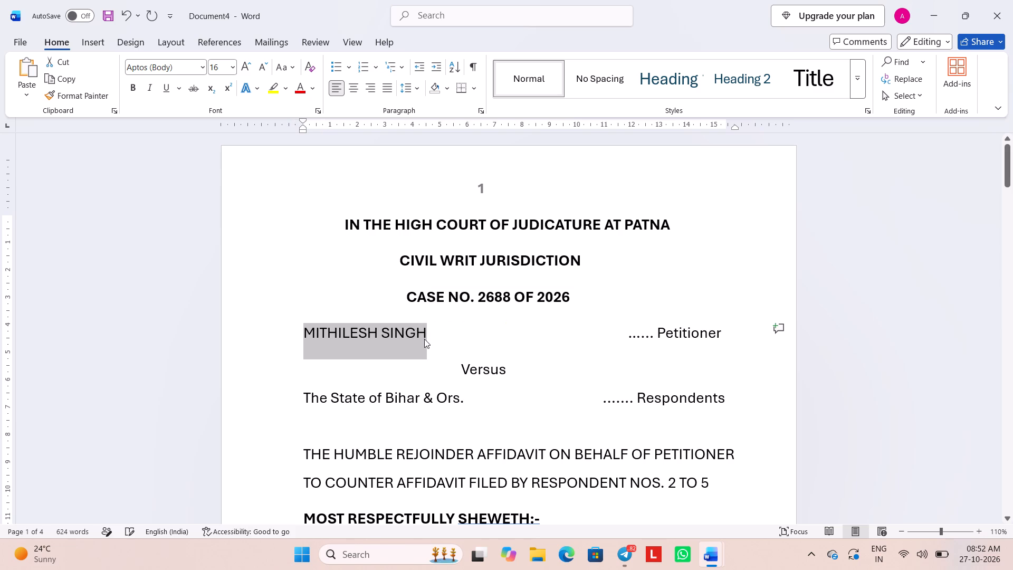
{"action": "left_click", "coordinate": [200, 0]}
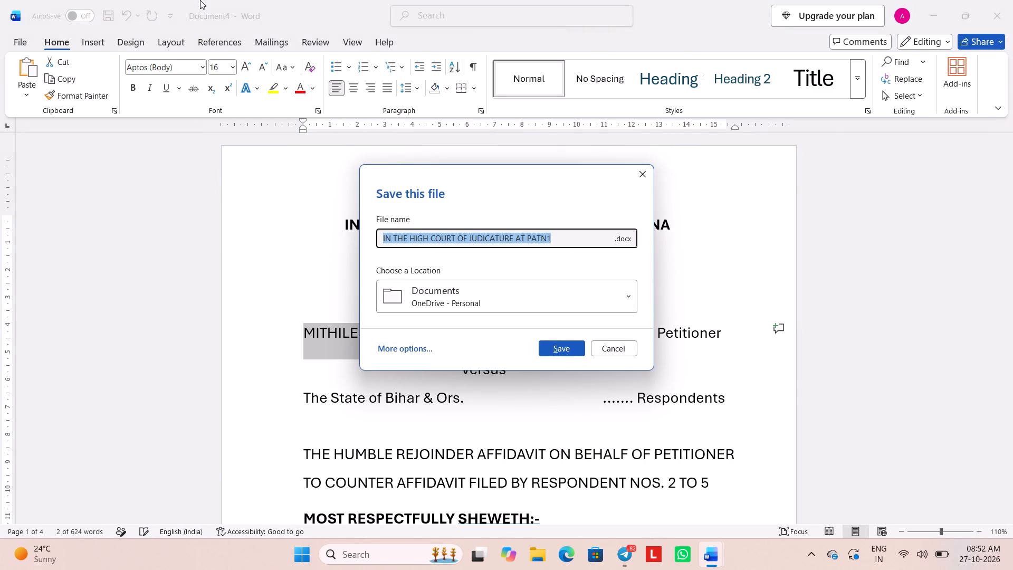
{"action": "key", "text": "ctrl+v"}
{"action": "key", "text": "Return"}
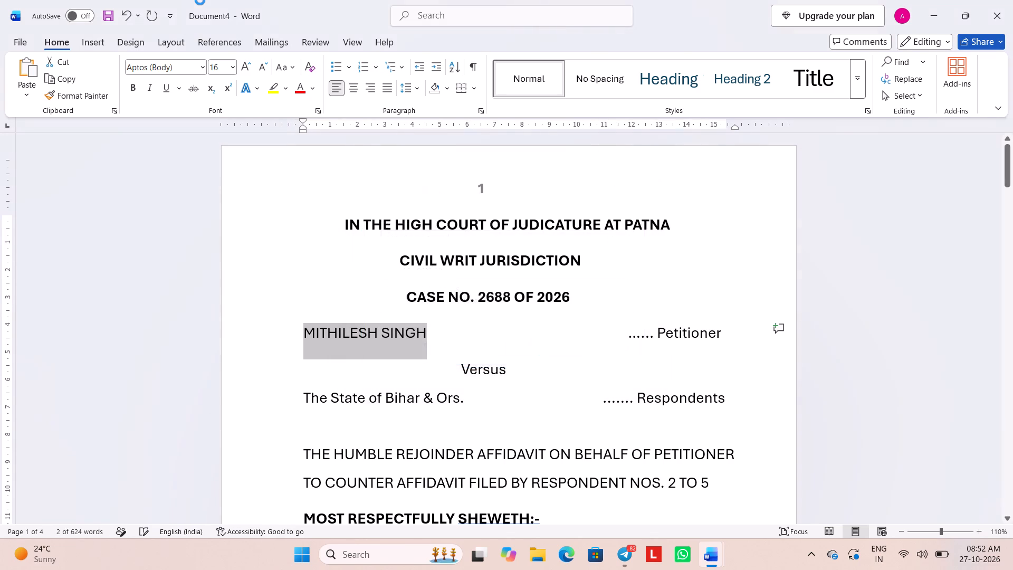
Replace three spaces before the dots on the page 1 Petitioner line with three more dots.
{"action": "left_click", "coordinate": [628, 337]}
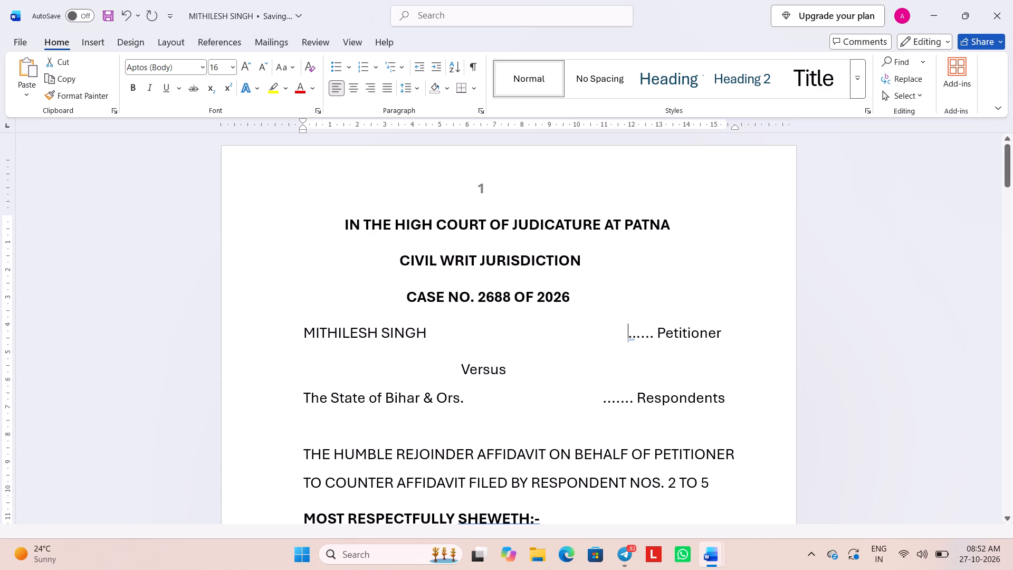
{"action": "key", "text": "BackSpace"}
{"action": "key", "text": "BackSpace"}
{"action": "key", "text": "BackSpace"}
{"action": "type", "text": "..."}
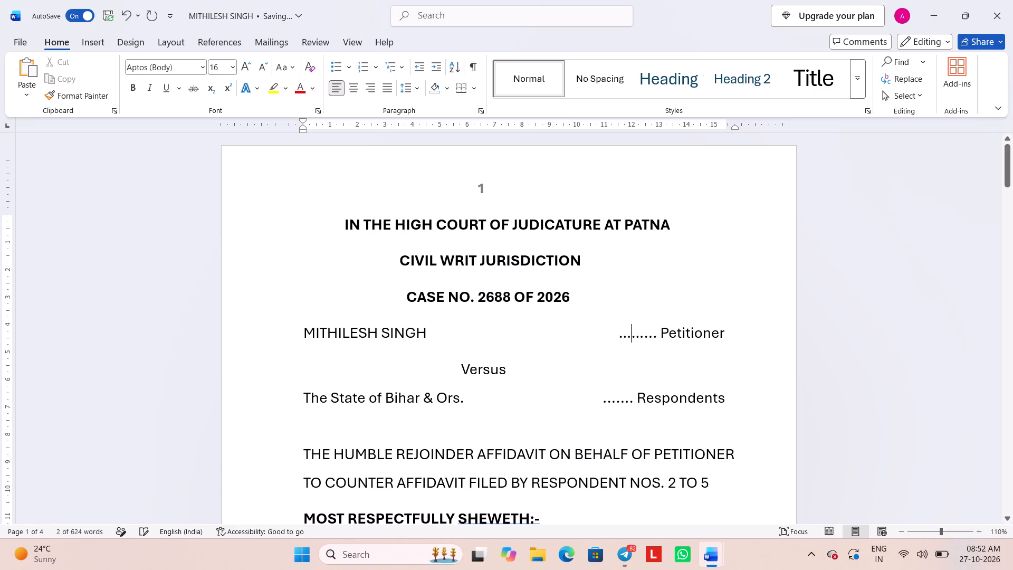
Insert a page break after the end of paragraph 12 and remove the list number from the new page's first line.
{"action": "scroll", "coordinate": [603, 414], "scroll_direction": "down", "scroll_amount": 20}
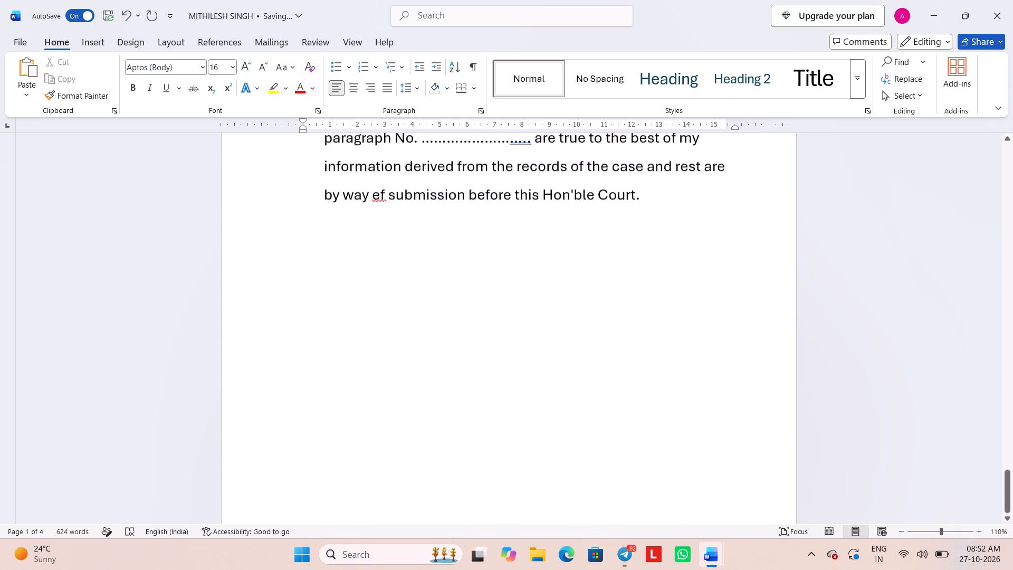
{"action": "scroll", "coordinate": [603, 414], "scroll_direction": "down", "scroll_amount": 1}
{"action": "scroll", "coordinate": [603, 414], "scroll_direction": "up", "scroll_amount": 1}
{"action": "left_click", "coordinate": [603, 414]}
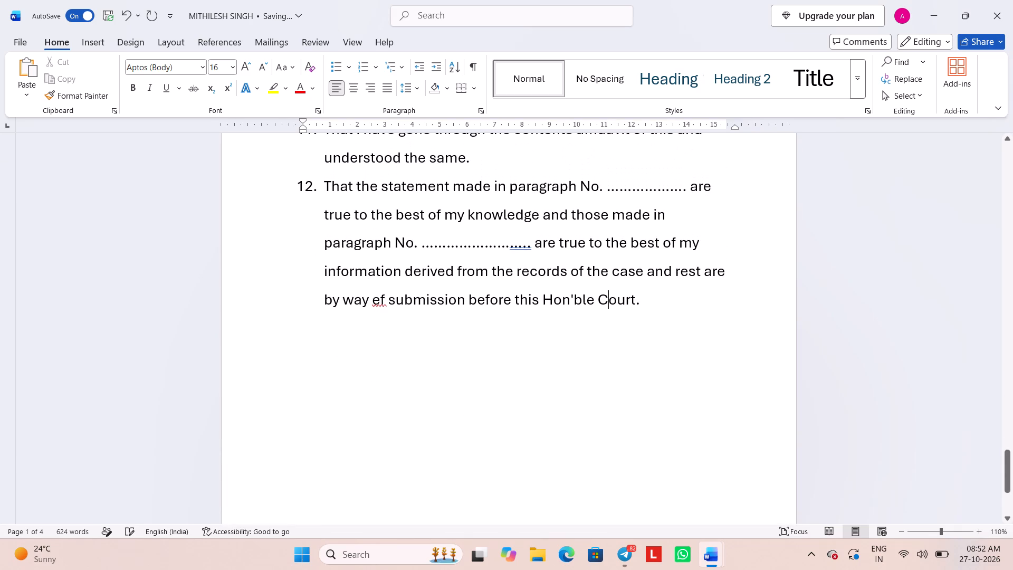
{"action": "left_click", "coordinate": [682, 325]}
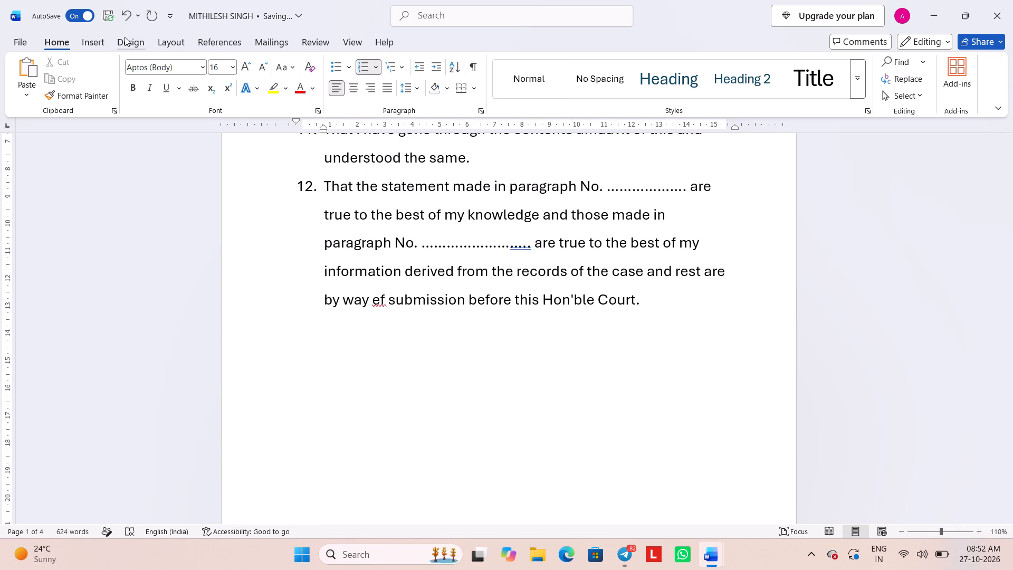
{"action": "left_click", "coordinate": [104, 35]}
{"action": "left_click", "coordinate": [51, 92]}
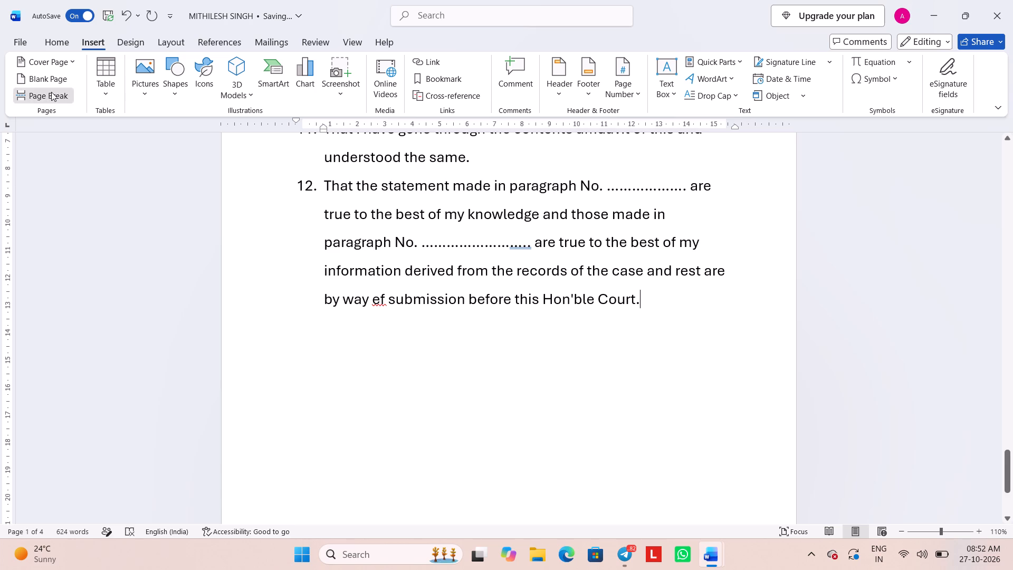
{"action": "scroll", "coordinate": [311, 335], "scroll_direction": "down", "scroll_amount": 1}
{"action": "key", "text": "BackSpace"}
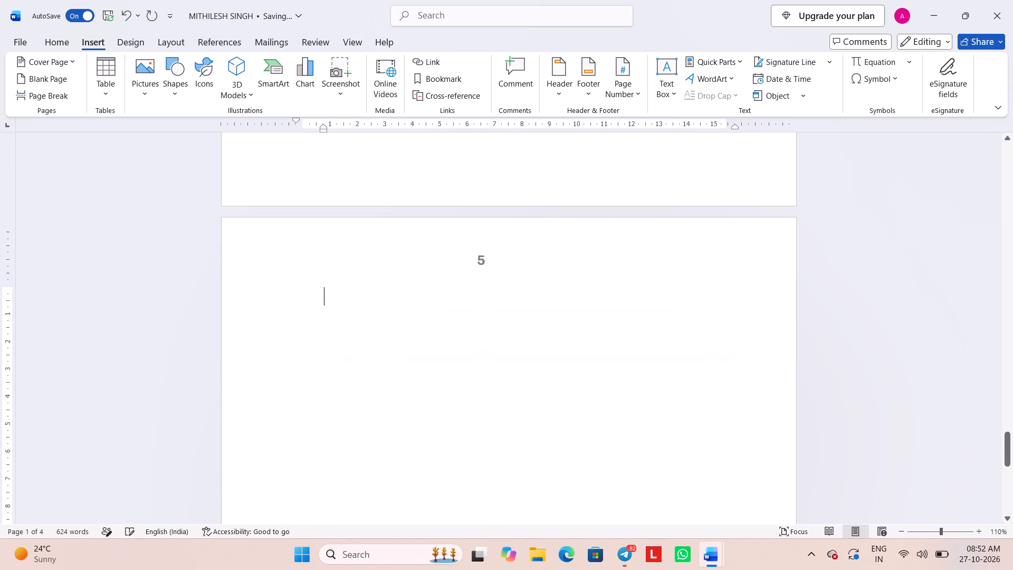
Copy the page 1 case heading, from the High Court title through the Respondents line, onto the new page 5.
{"action": "scroll", "coordinate": [448, 326], "scroll_direction": "up", "scroll_amount": 20}
{"action": "scroll", "coordinate": [448, 326], "scroll_direction": "up", "scroll_amount": 9}
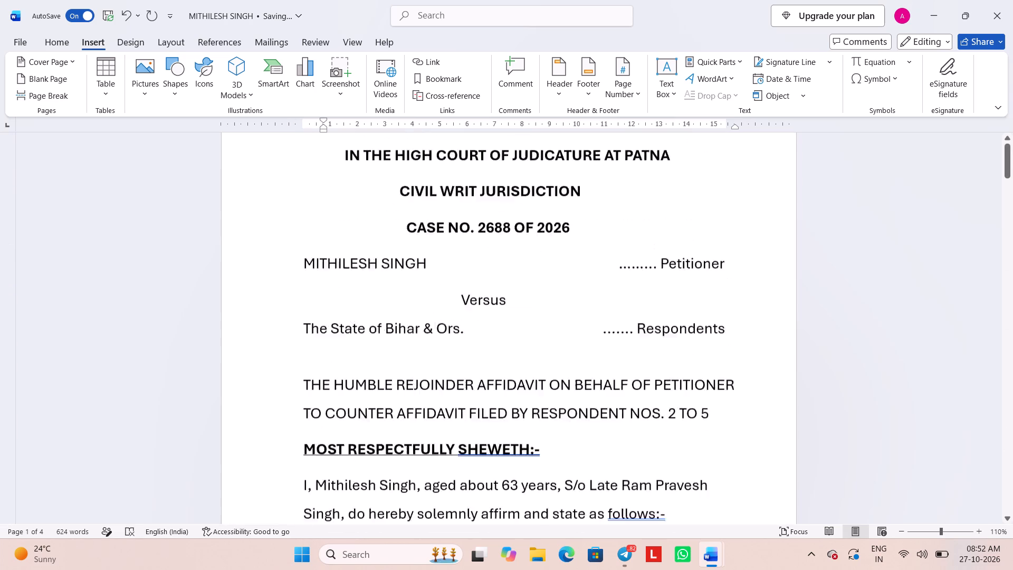
{"action": "scroll", "coordinate": [448, 326], "scroll_direction": "up", "scroll_amount": 1}
{"action": "left_click_drag", "start_coordinate": [616, 292], "coordinate": [471, 276]}
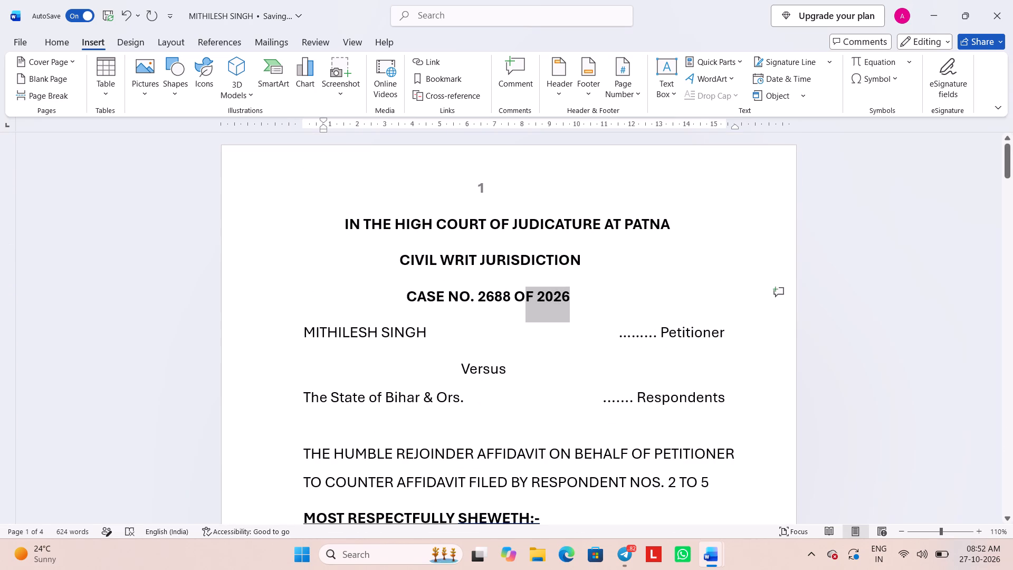
{"action": "left_click_drag", "start_coordinate": [471, 276], "coordinate": [725, 357]}
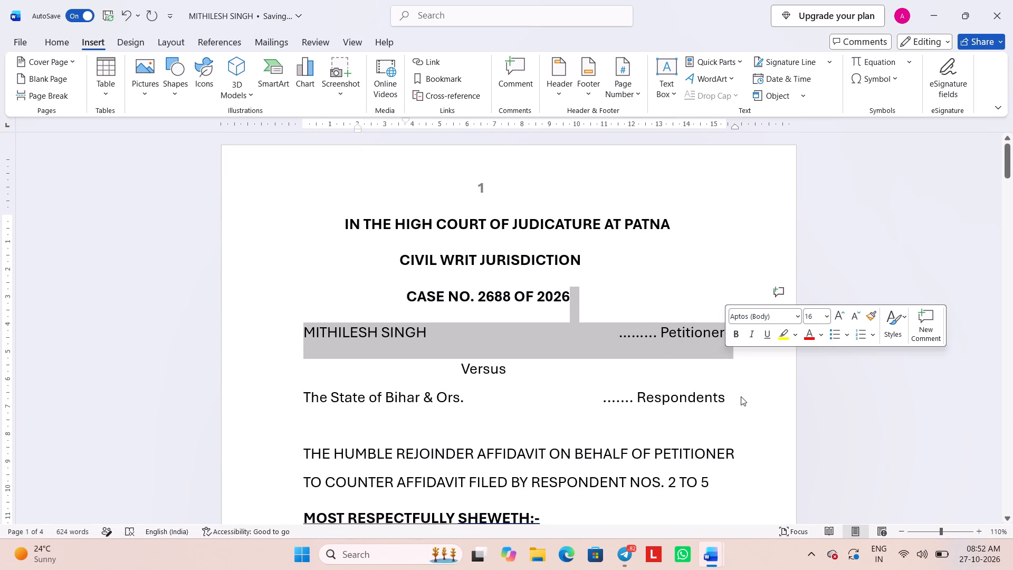
{"action": "left_click", "coordinate": [742, 400]}
{"action": "left_click_drag", "start_coordinate": [742, 400], "coordinate": [316, 222]}
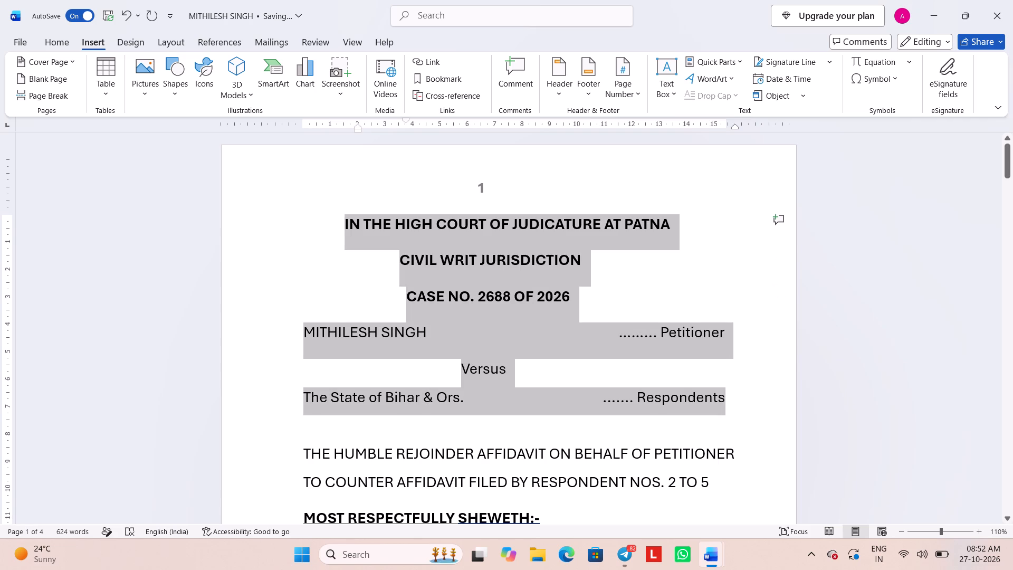
{"action": "left_click_drag", "start_coordinate": [316, 222], "coordinate": [311, 215]}
{"action": "key", "text": "ctrl+c"}
{"action": "key", "text": "ctrl+c"}
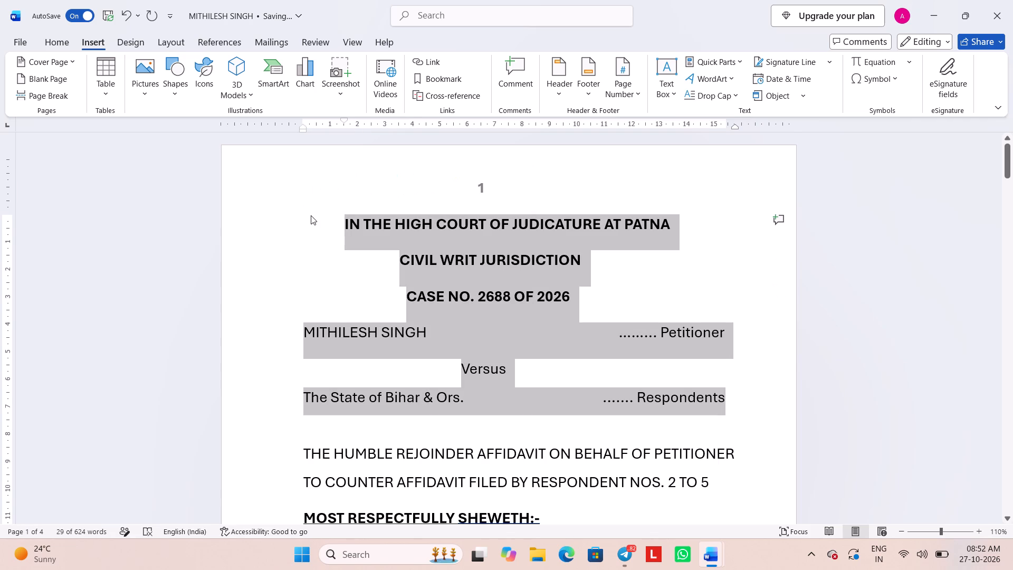
{"action": "scroll", "coordinate": [311, 215], "scroll_direction": "down", "scroll_amount": 13}
{"action": "left_click", "coordinate": [420, 252]}
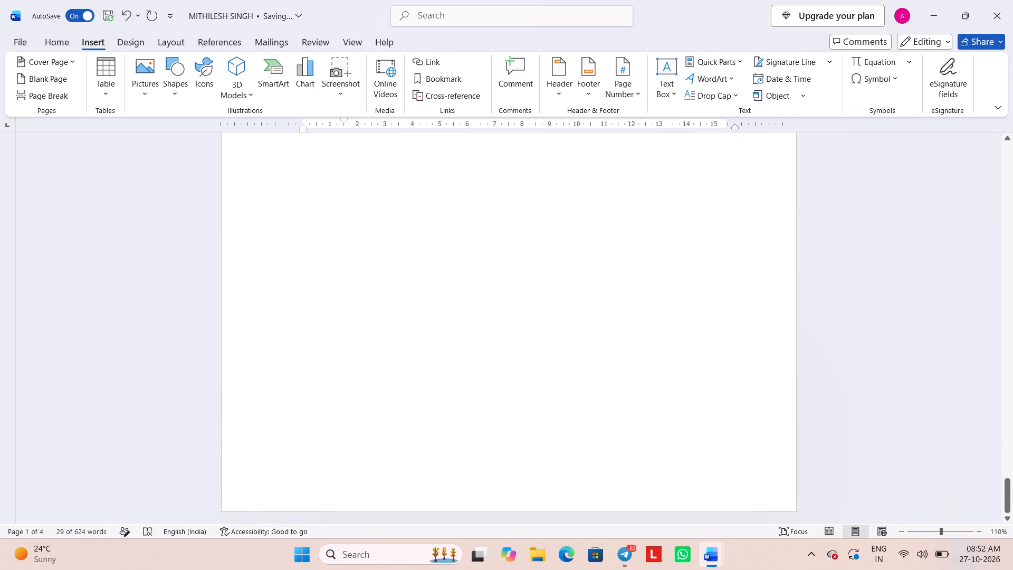
{"action": "scroll", "coordinate": [420, 252], "scroll_direction": "up", "scroll_amount": 4}
{"action": "key", "text": "ctrl+v"}
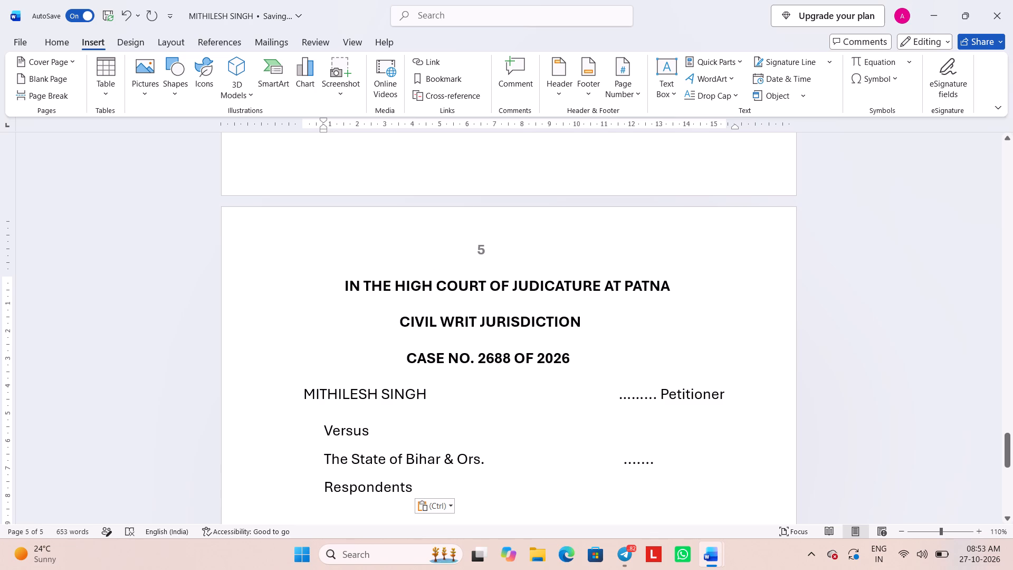
Remove the indent from the State of Bihar line on page 5 so it starts at the left margin on one line.
{"action": "left_click", "coordinate": [321, 467]}
{"action": "key", "text": "BackSpace"}
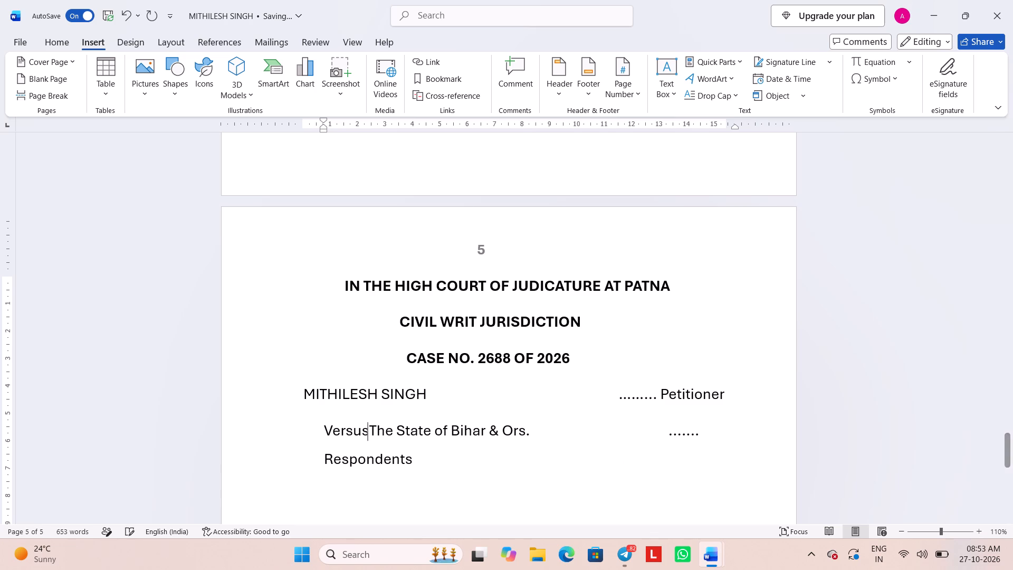
{"action": "key", "text": "Return"}
{"action": "key", "text": "BackSpace"}
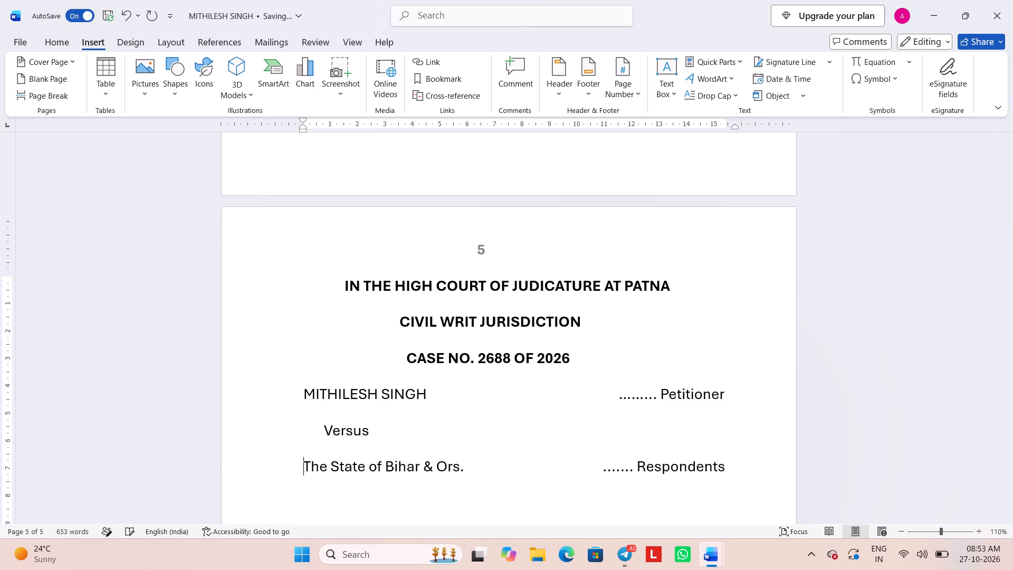
Set the first-line indent of "Versus" on page 5 to about 6.75 cm, placing it between the two party lines.
{"action": "left_click", "coordinate": [317, 431]}
{"action": "left_click_drag", "start_coordinate": [324, 120], "coordinate": [458, 172]}
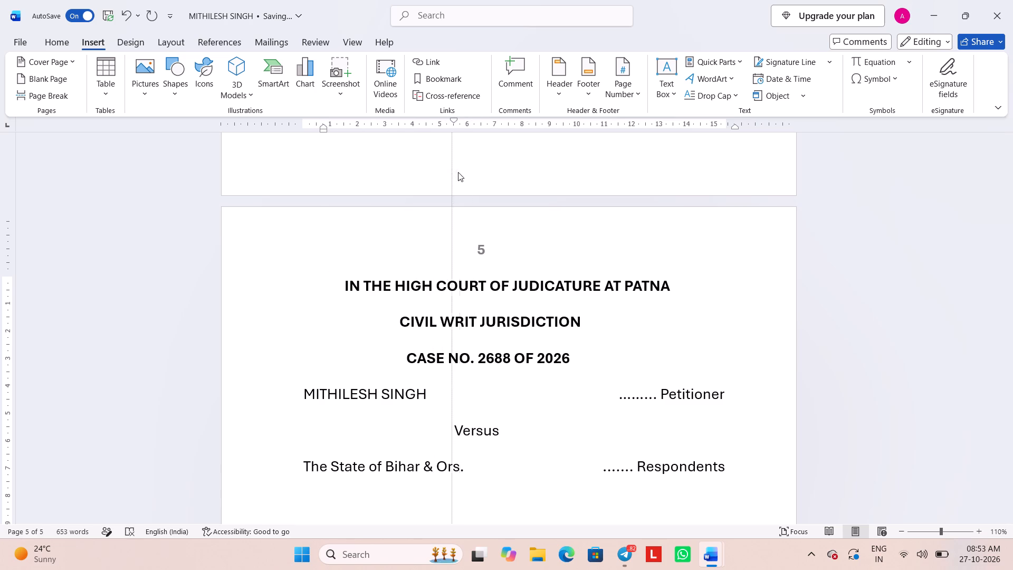
{"action": "left_click_drag", "start_coordinate": [458, 172], "coordinate": [491, 178]}
Start a new empty paragraph below the Respondents line on page 5.
{"action": "scroll", "coordinate": [576, 410], "scroll_direction": "down", "scroll_amount": 1}
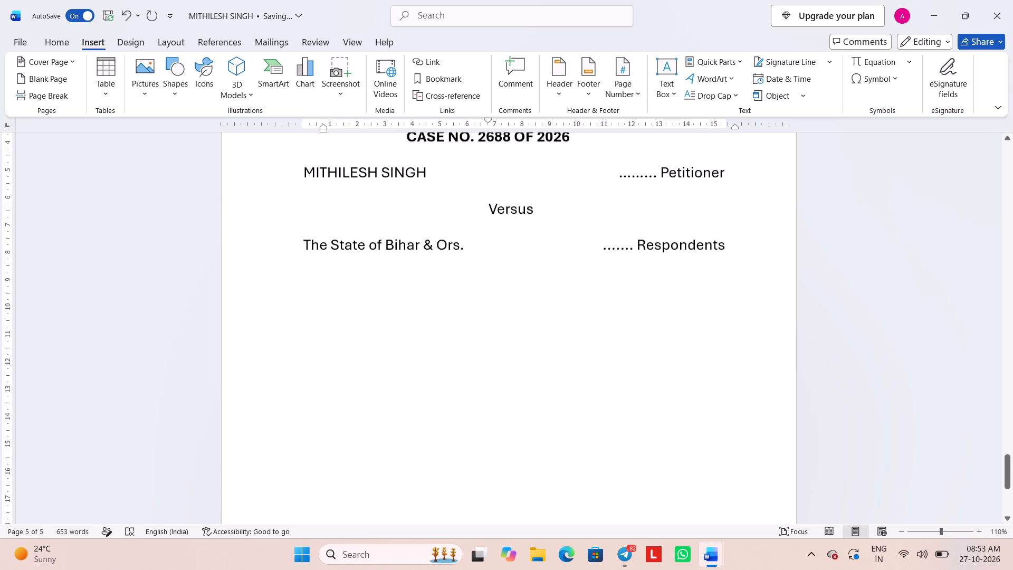
{"action": "scroll", "coordinate": [576, 410], "scroll_direction": "down", "scroll_amount": 1}
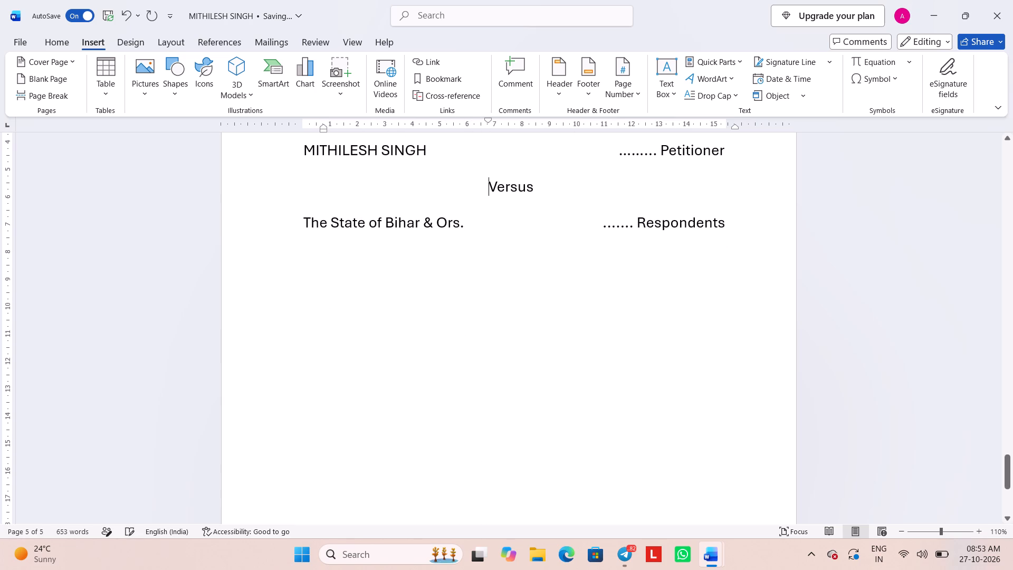
{"action": "left_click", "coordinate": [742, 238]}
{"action": "key", "text": "Return"}
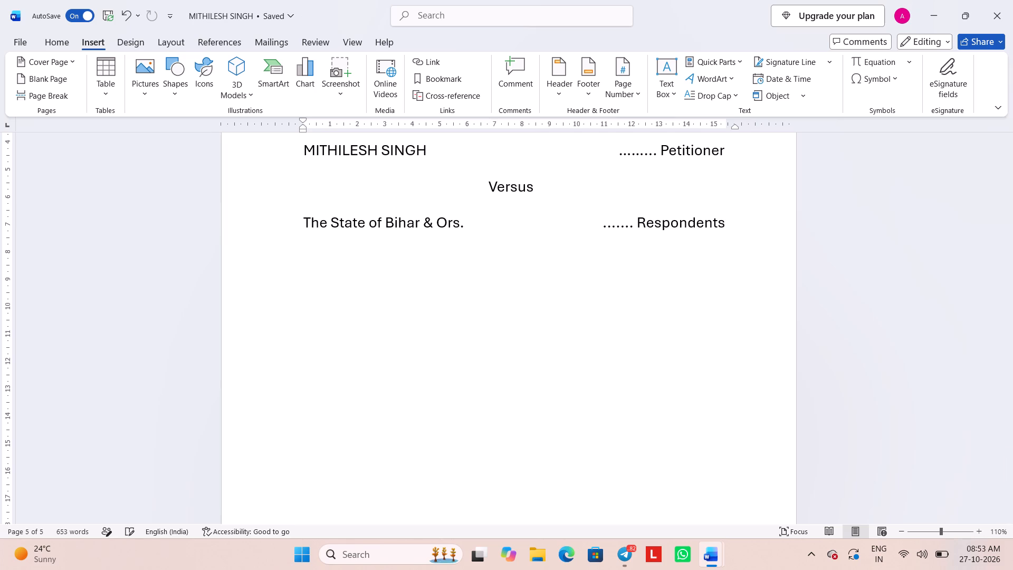
Open the recent document whose name ends in 29, examine its closing pages for reusable text, and close it.
{"action": "left_click", "coordinate": [302, 556]}
{"action": "left_click", "coordinate": [370, 451]}
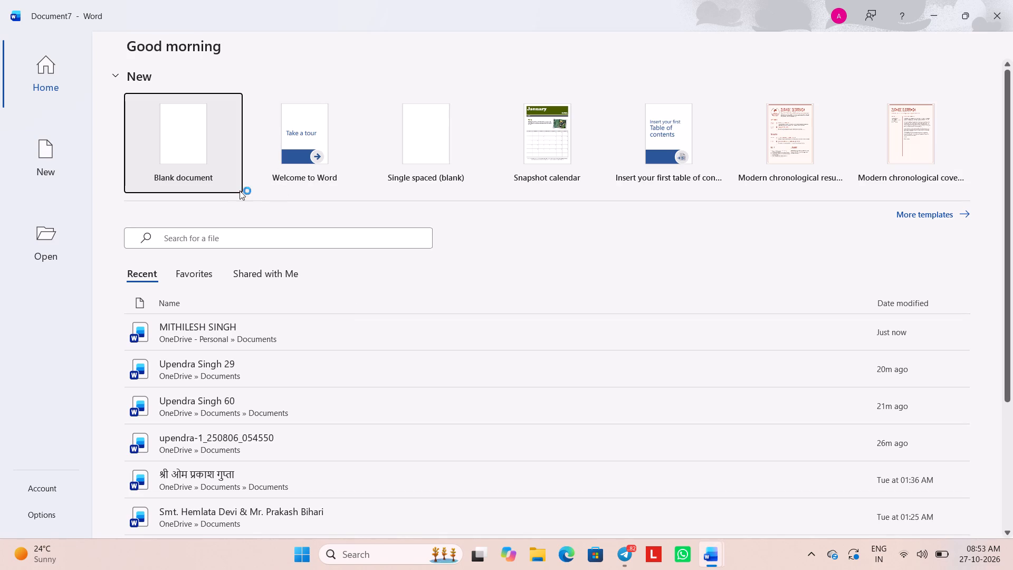
{"action": "left_click", "coordinate": [222, 357]}
{"action": "scroll", "coordinate": [222, 357], "scroll_direction": "down", "scroll_amount": 14}
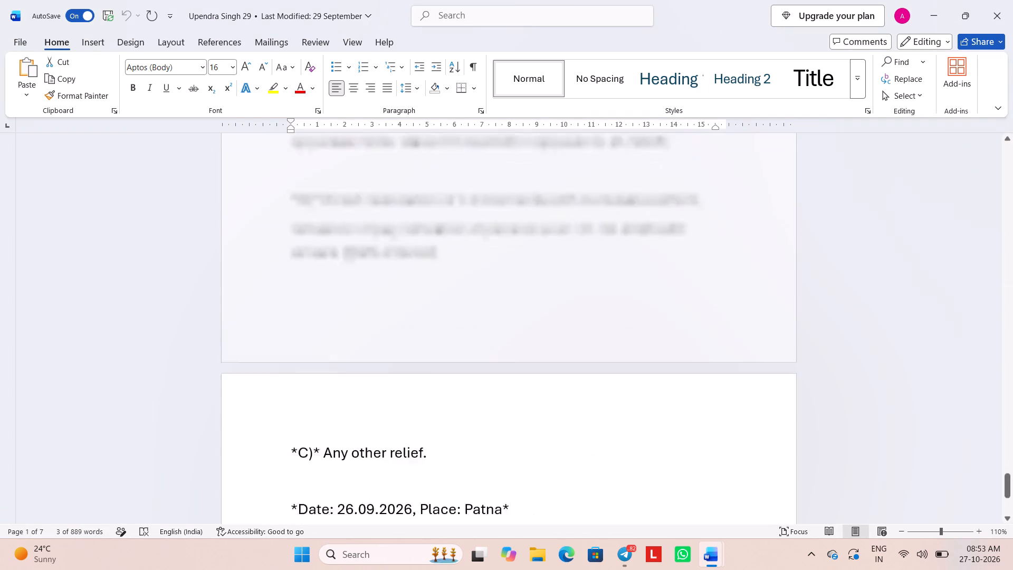
{"action": "scroll", "coordinate": [222, 357], "scroll_direction": "down", "scroll_amount": 4}
{"action": "left_click", "coordinate": [1012, 0]}
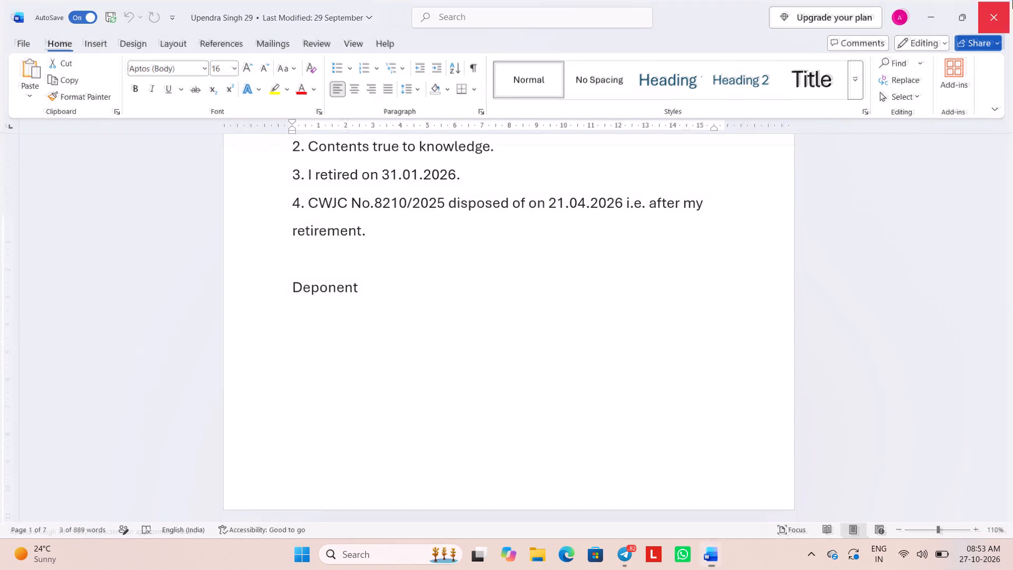
Search the files for INDEX, examine the first suggested document for a reusable index, and close it.
{"action": "left_click", "coordinate": [304, 553]}
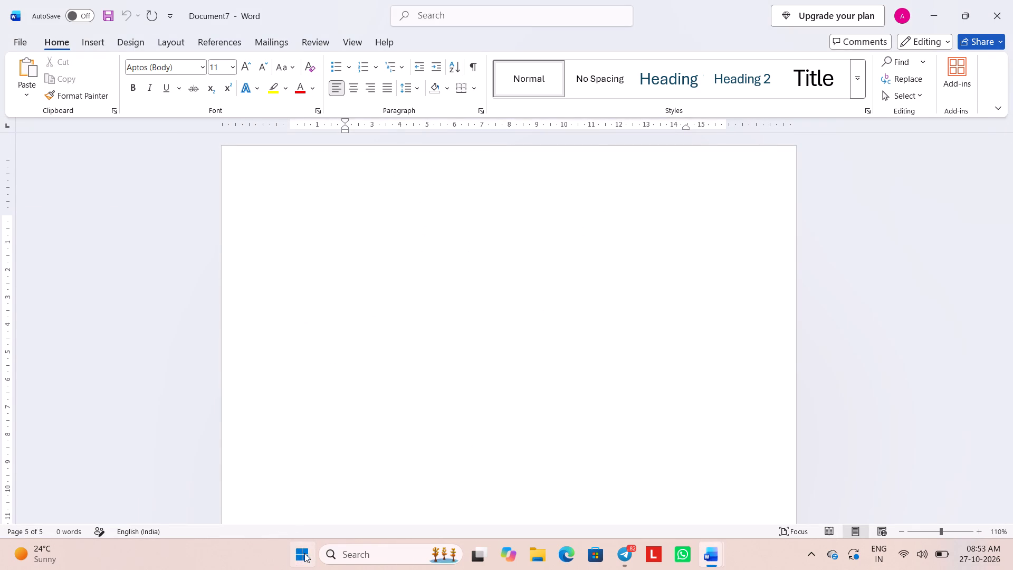
{"action": "left_click", "coordinate": [376, 444]}
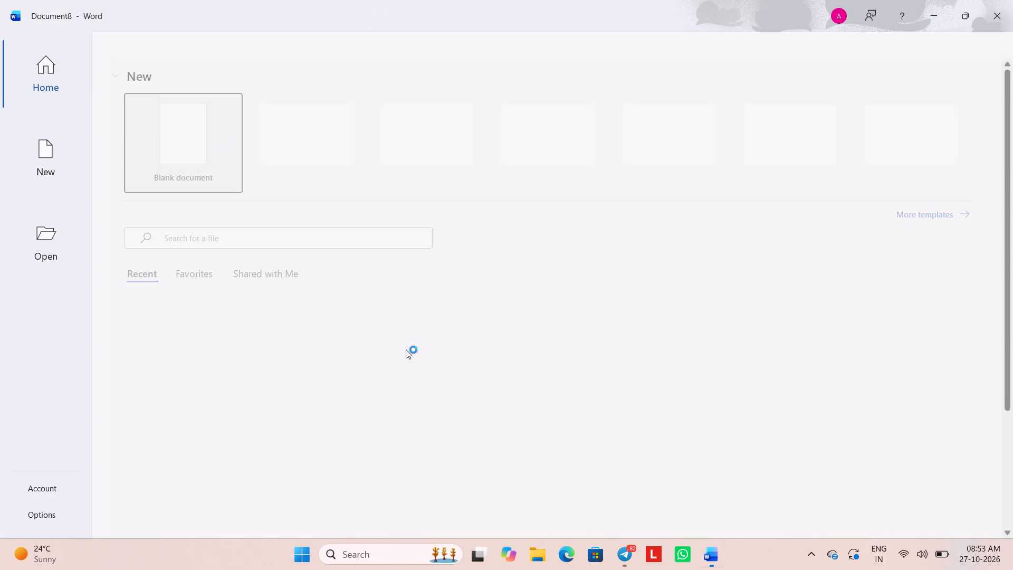
{"action": "left_click", "coordinate": [336, 236]}
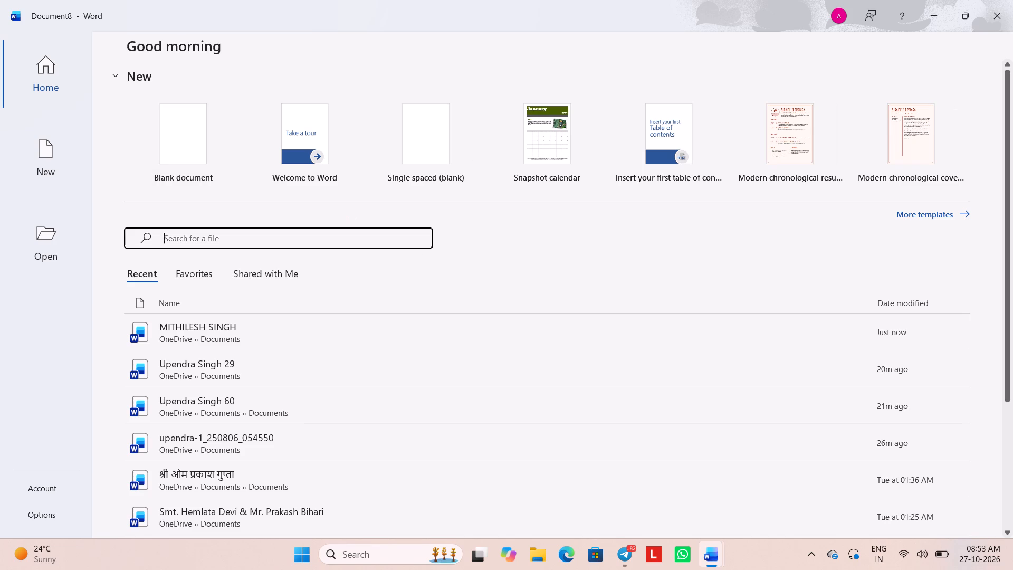
{"action": "type", "text": "INDEX"}
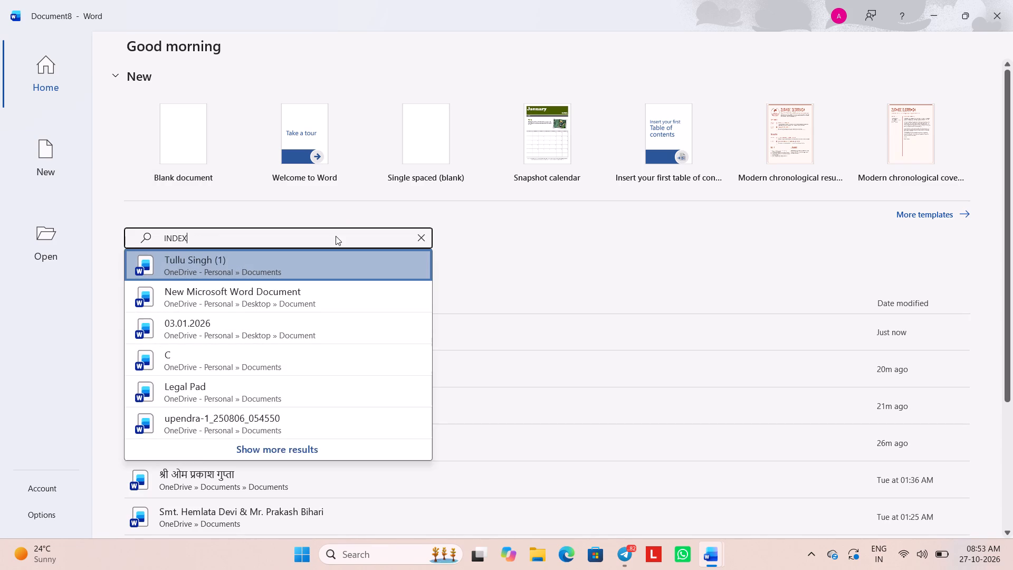
{"action": "key", "text": "Return"}
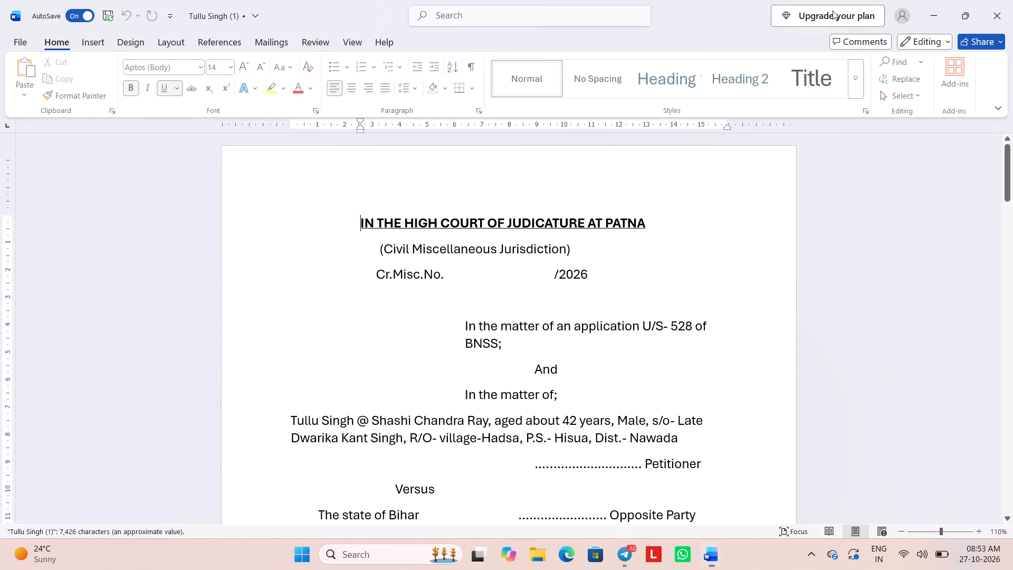
{"action": "scroll", "coordinate": [679, 234], "scroll_direction": "down", "scroll_amount": 5}
{"action": "left_click", "coordinate": [1012, 0]}
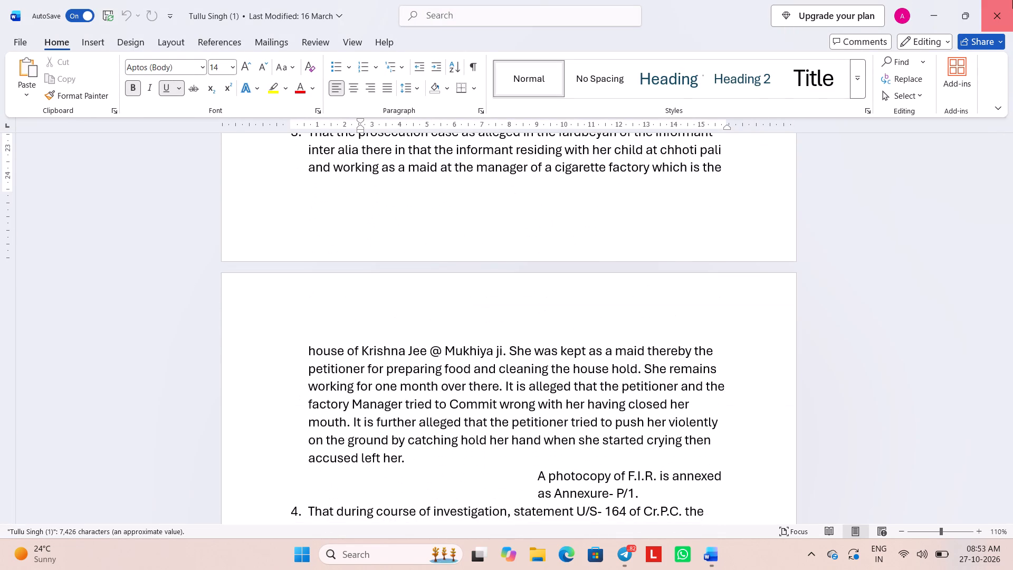
Close the empty, unsaved Document7.
{"action": "scroll", "coordinate": [586, 249], "scroll_direction": "up", "scroll_amount": 3}
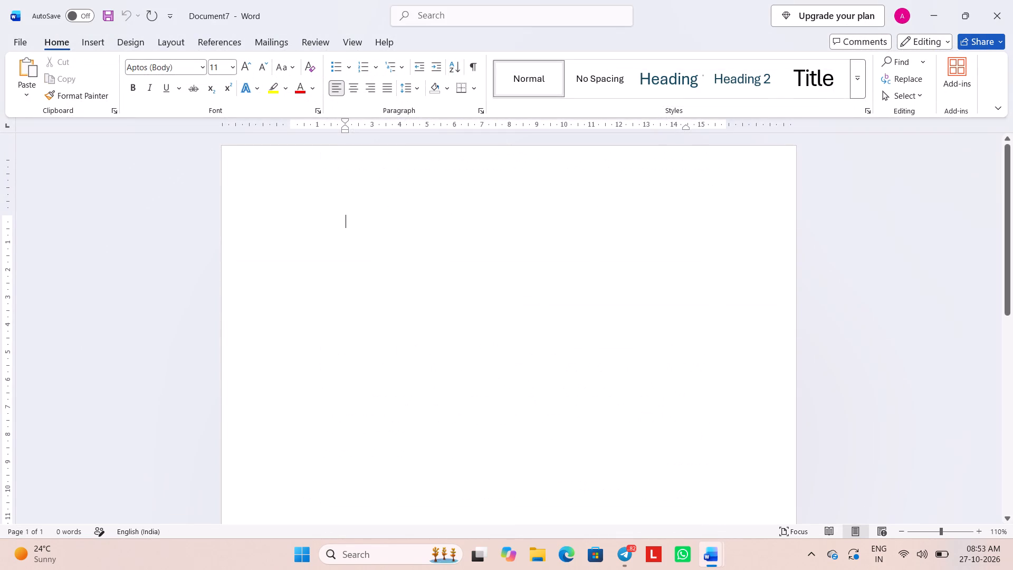
{"action": "scroll", "coordinate": [586, 249], "scroll_direction": "up", "scroll_amount": 1}
{"action": "scroll", "coordinate": [586, 249], "scroll_direction": "down", "scroll_amount": 1}
{"action": "scroll", "coordinate": [586, 249], "scroll_direction": "up", "scroll_amount": 5}
{"action": "left_click", "coordinate": [1012, 0]}
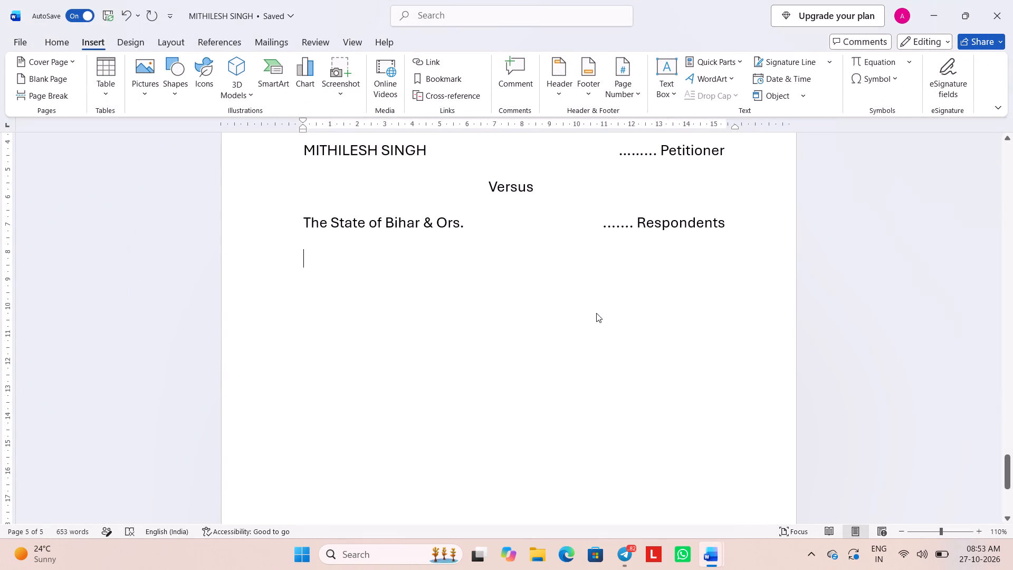
Look through the rejoinder affidavit from its first page to the empty space on page 5.
{"action": "scroll", "coordinate": [563, 343], "scroll_direction": "up", "scroll_amount": 17}
{"action": "scroll", "coordinate": [563, 343], "scroll_direction": "up", "scroll_amount": 10}
{"action": "scroll", "coordinate": [563, 343], "scroll_direction": "down", "scroll_amount": 4}
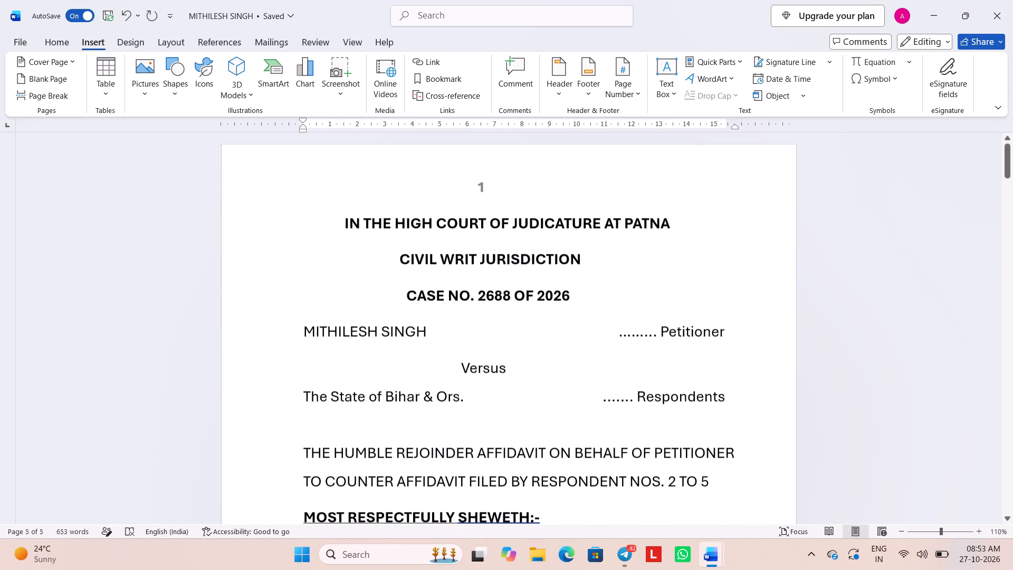
{"action": "scroll", "coordinate": [563, 343], "scroll_direction": "down", "scroll_amount": 10}
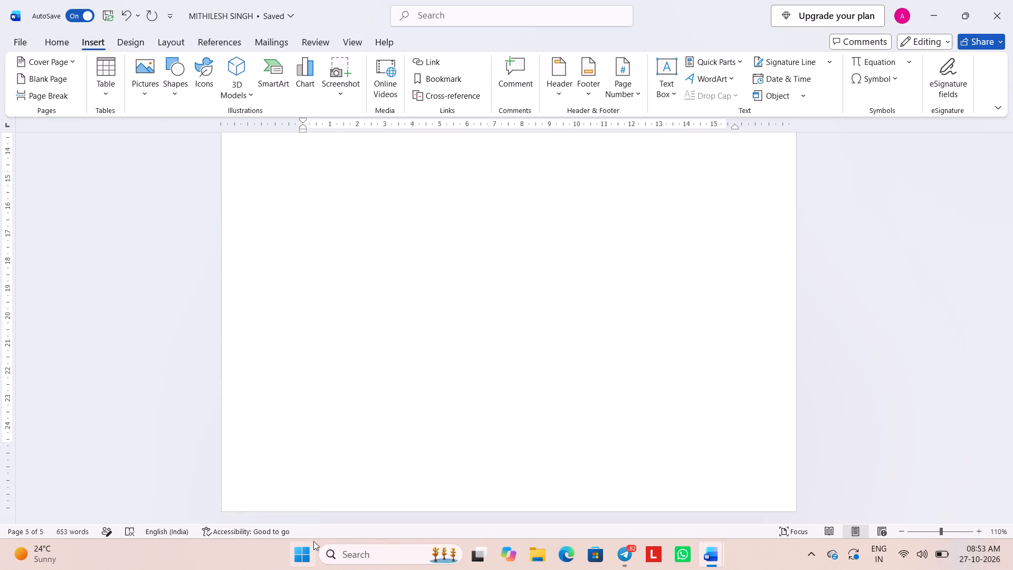
Search the files for INDEX and open the "Index making" document.
{"action": "left_click", "coordinate": [315, 540]}
{"action": "left_click", "coordinate": [374, 457]}
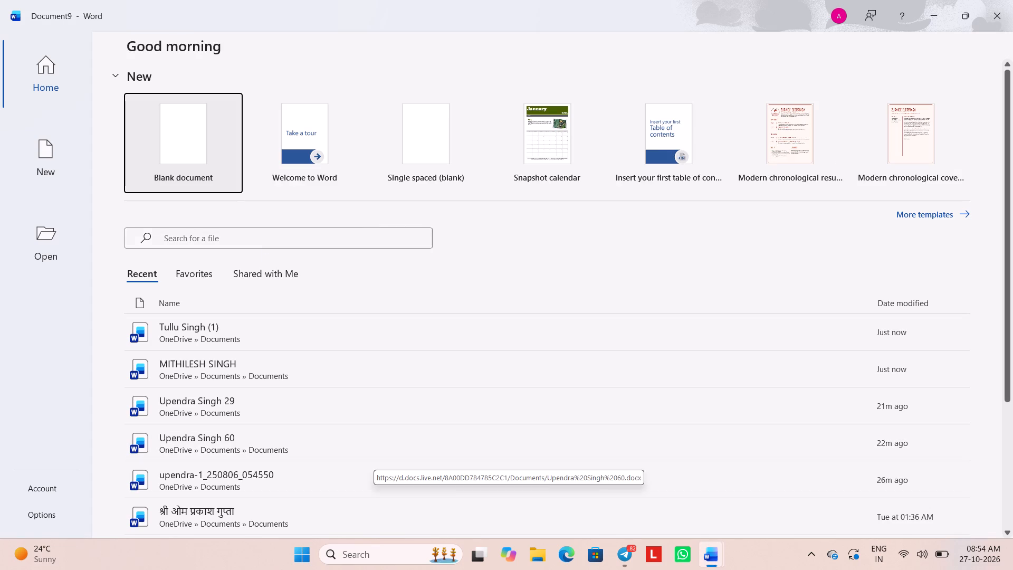
{"action": "left_click", "coordinate": [261, 242]}
{"action": "type", "text": "INDEX"}
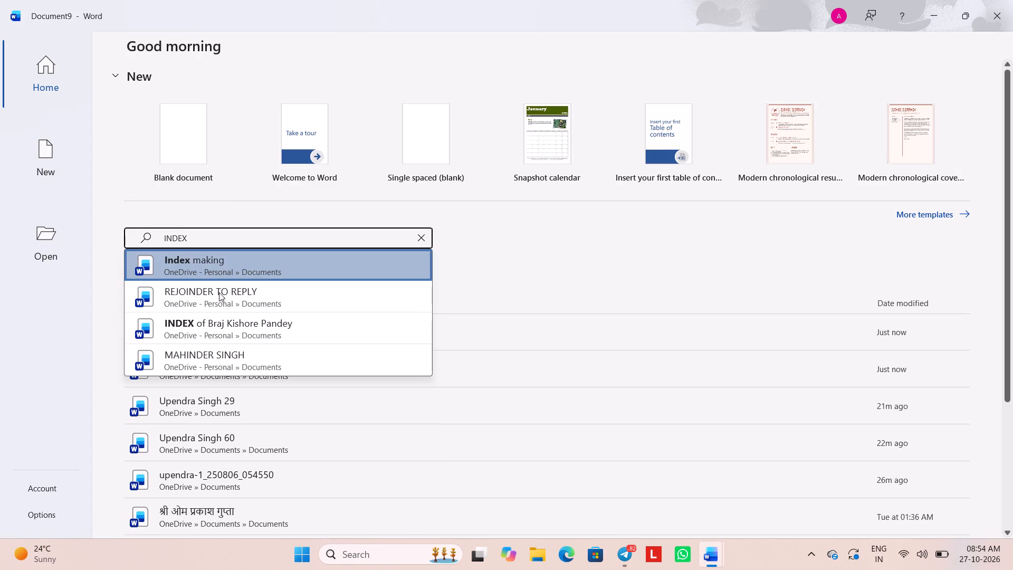
{"action": "left_click", "coordinate": [204, 294]}
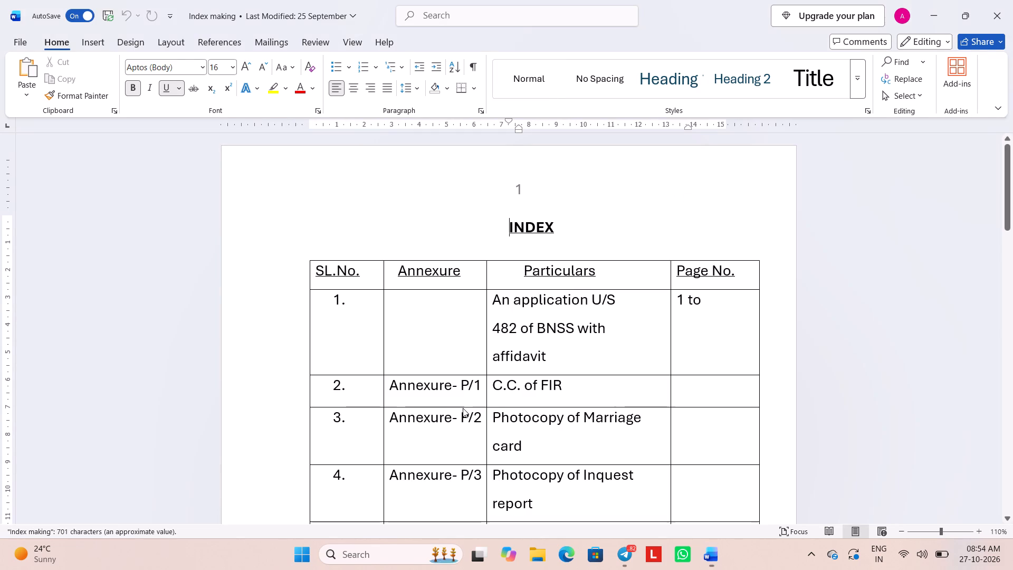
Copy the INDEX heading with the first table's header row and entries 1 and 2, and close the source document.
{"action": "scroll", "coordinate": [510, 286], "scroll_direction": "down", "scroll_amount": 3}
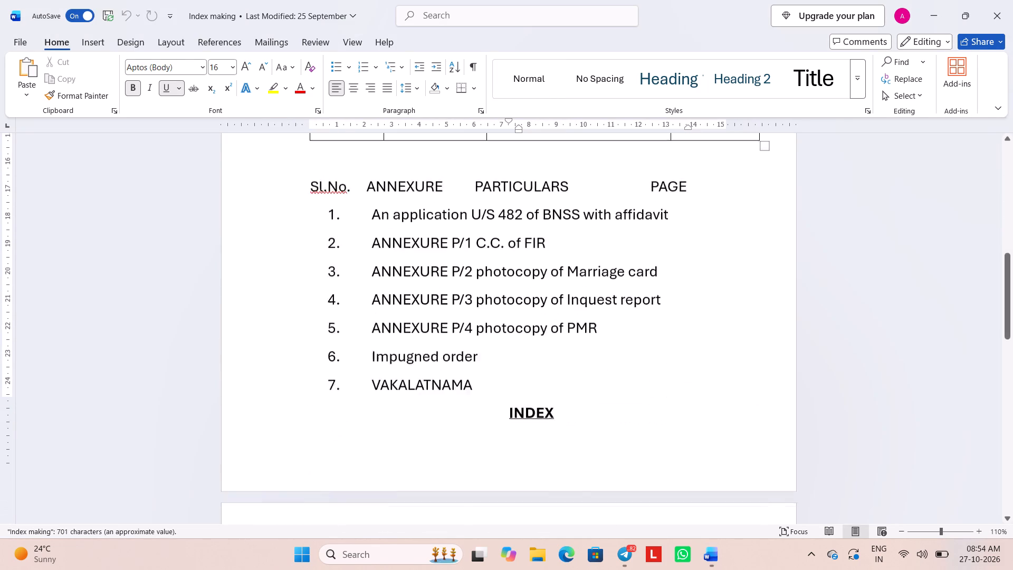
{"action": "scroll", "coordinate": [510, 286], "scroll_direction": "down", "scroll_amount": 4}
{"action": "scroll", "coordinate": [510, 286], "scroll_direction": "up", "scroll_amount": 4}
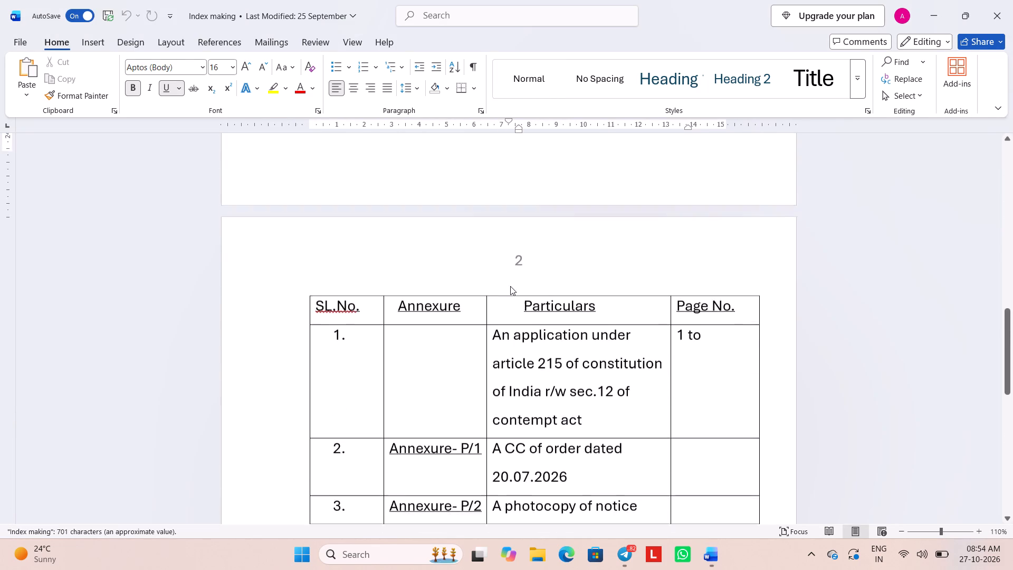
{"action": "scroll", "coordinate": [510, 286], "scroll_direction": "up", "scroll_amount": 18}
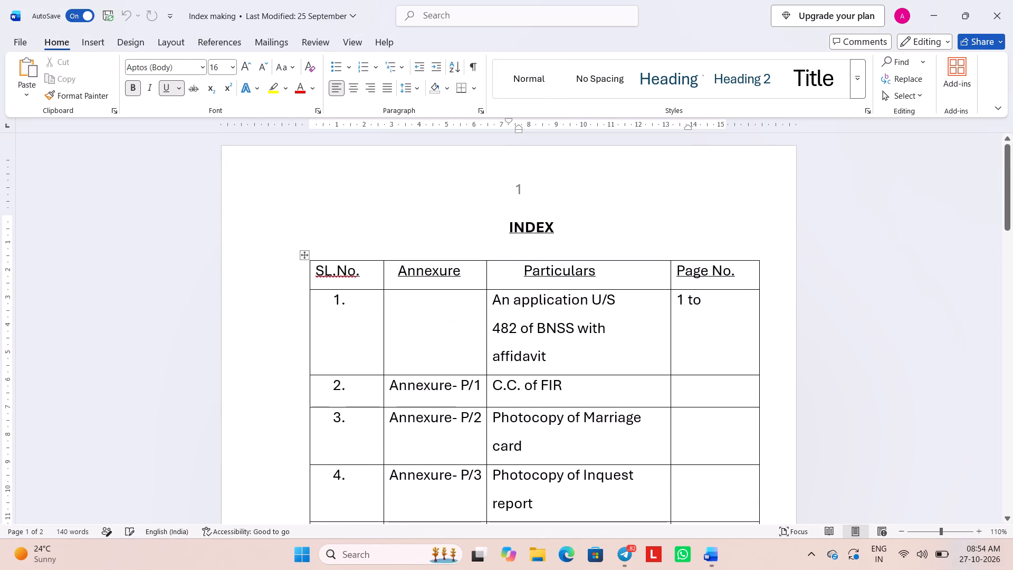
{"action": "left_click_drag", "start_coordinate": [471, 213], "coordinate": [691, 392]}
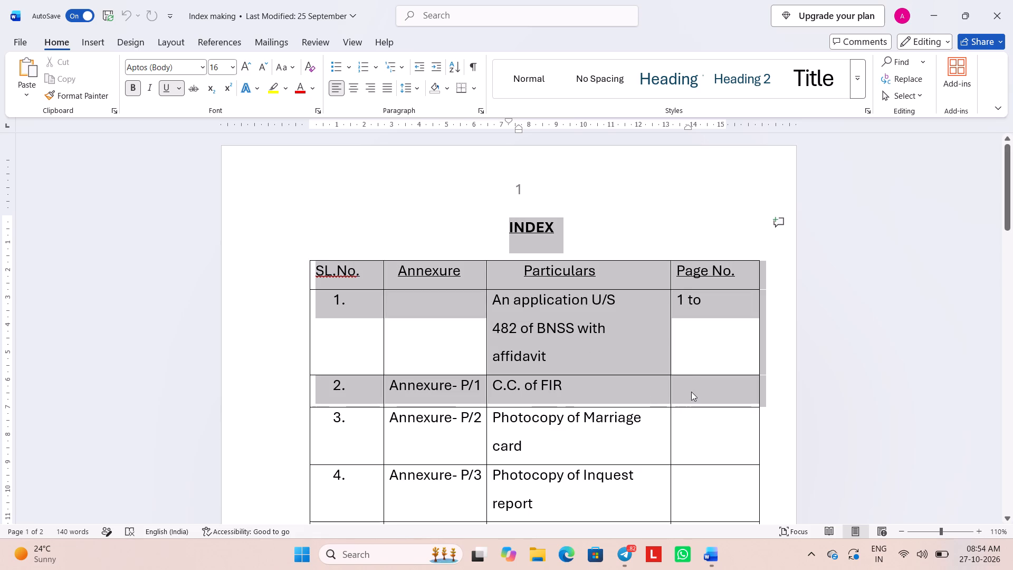
{"action": "left_click_drag", "start_coordinate": [691, 392], "coordinate": [692, 392]}
{"action": "key", "text": "ctrl+c"}
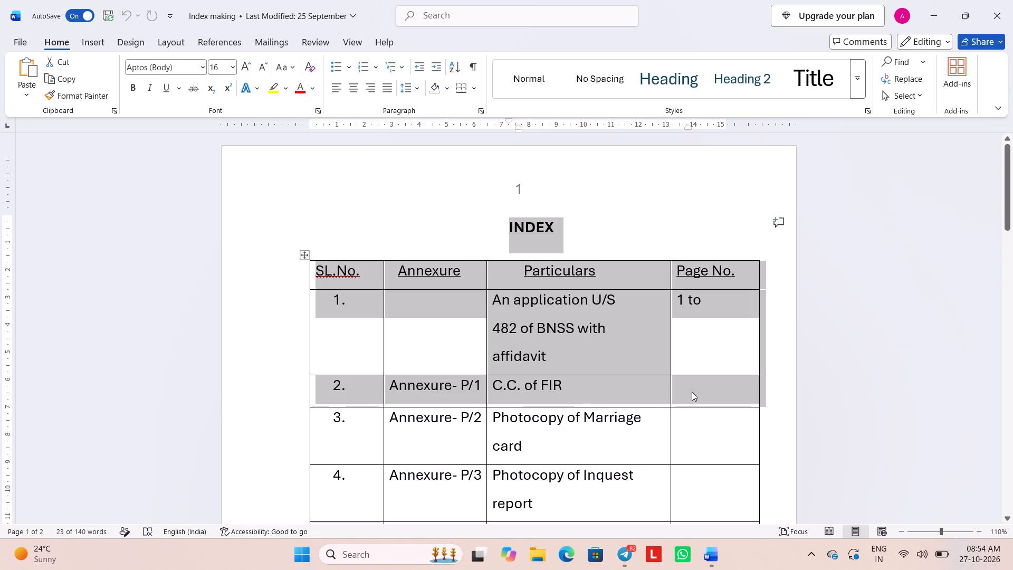
{"action": "key", "text": "ctrl+c"}
{"action": "left_click", "coordinate": [1012, 0]}
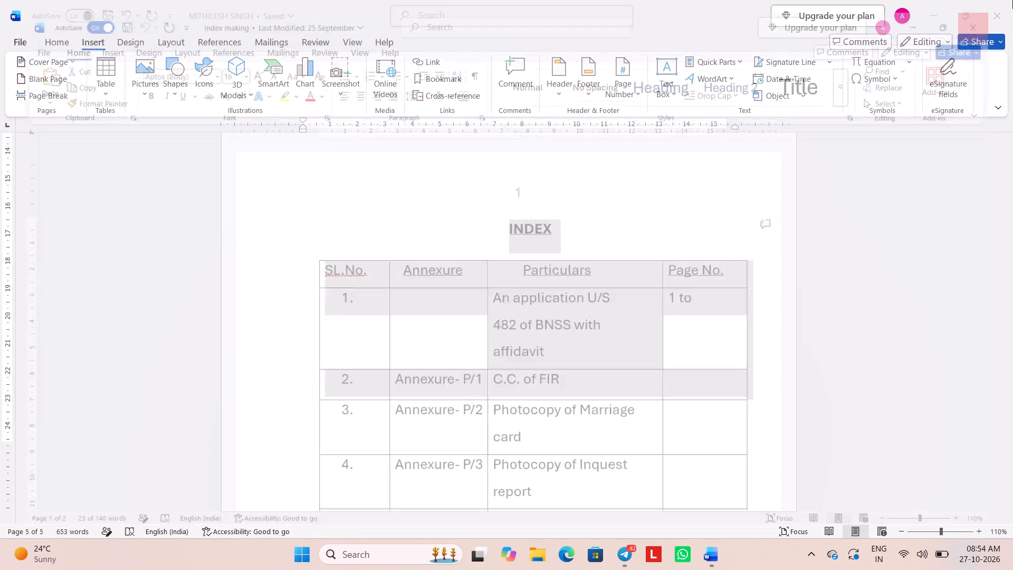
Paste the copied INDEX heading and table below the Respondents line on page 5, leaving an empty line above it.
{"action": "scroll", "coordinate": [670, 302], "scroll_direction": "up", "scroll_amount": 2}
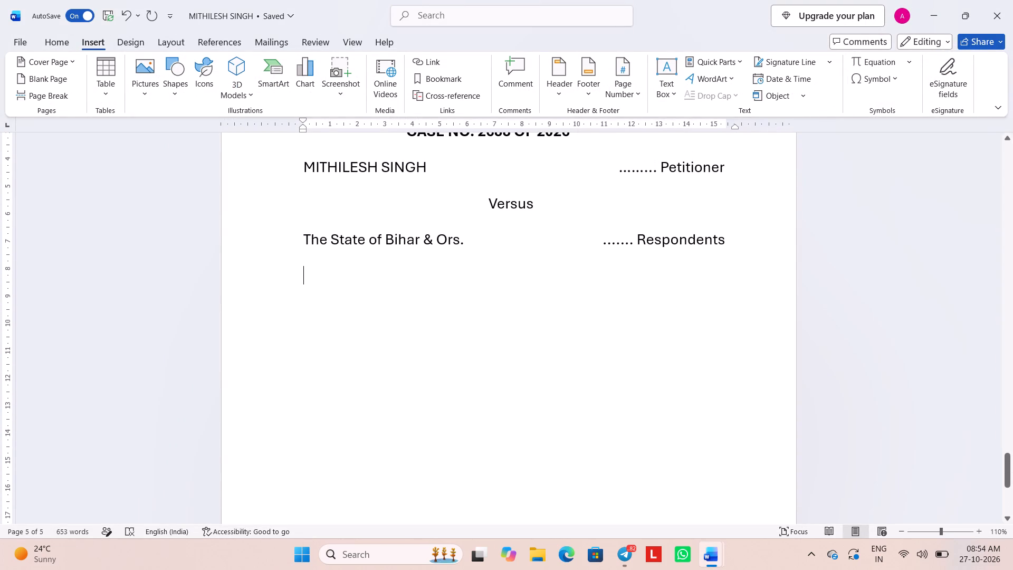
{"action": "key", "text": "Return"}
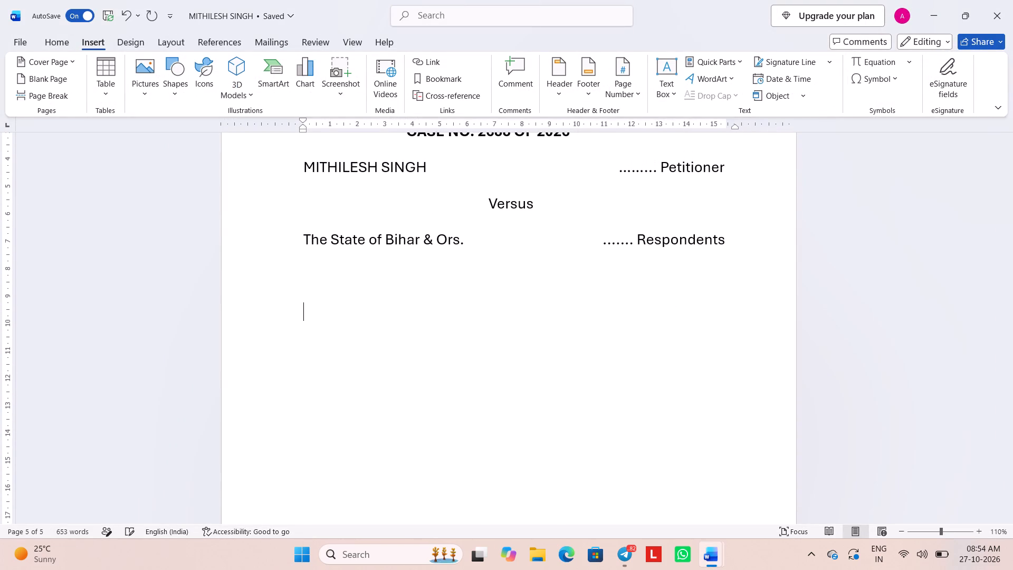
{"action": "key", "text": "ctrl+v"}
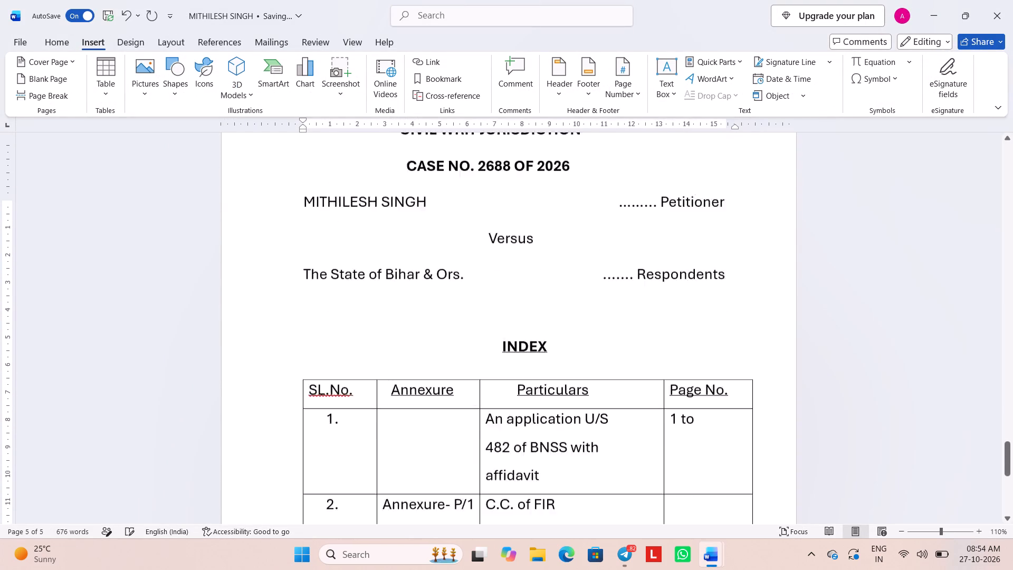
Review the affidavit from its first page through to the pasted index table on page 5.
{"action": "scroll", "coordinate": [604, 332], "scroll_direction": "down", "scroll_amount": 3}
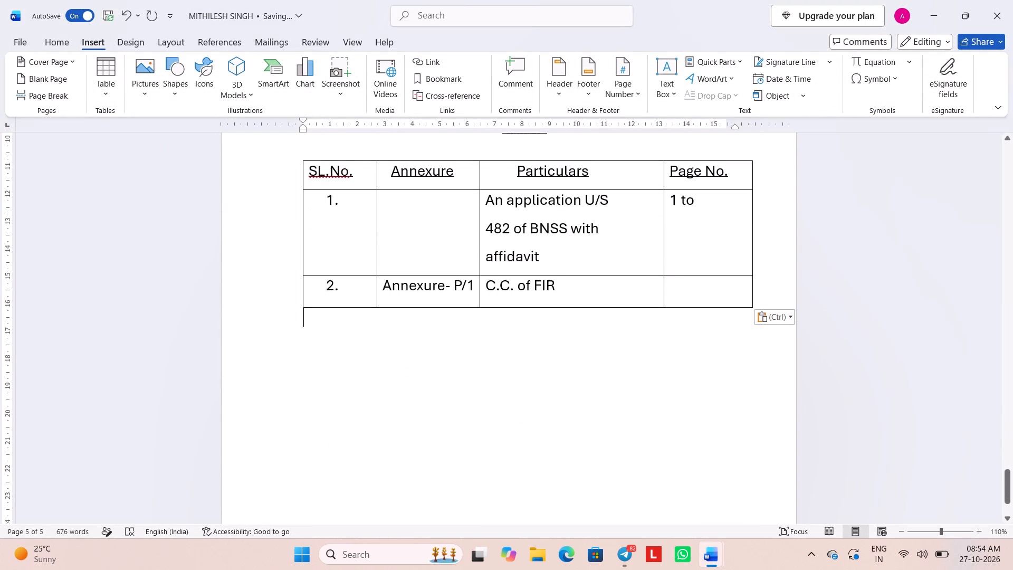
{"action": "scroll", "coordinate": [574, 233], "scroll_direction": "up", "scroll_amount": 20}
{"action": "scroll", "coordinate": [574, 233], "scroll_direction": "up", "scroll_amount": 8}
{"action": "scroll", "coordinate": [574, 233], "scroll_direction": "down", "scroll_amount": 1}
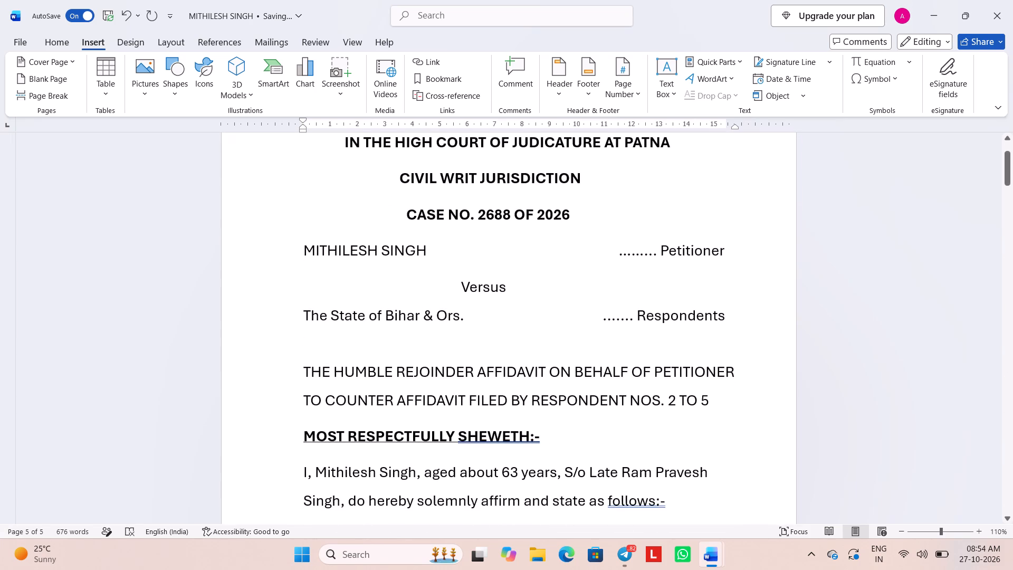
{"action": "scroll", "coordinate": [574, 233], "scroll_direction": "down", "scroll_amount": 2}
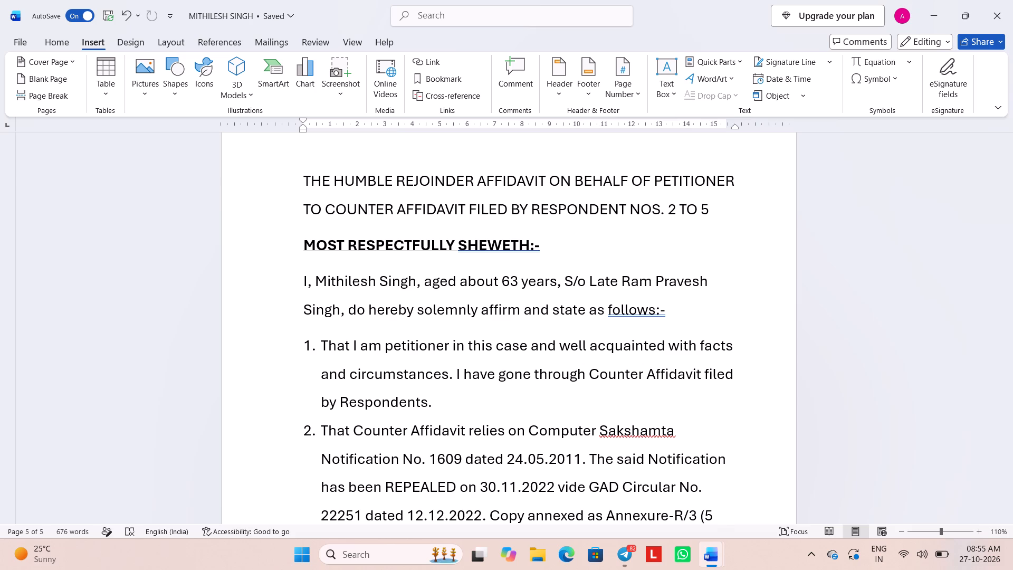
{"action": "scroll", "coordinate": [559, 253], "scroll_direction": "down", "scroll_amount": 12}
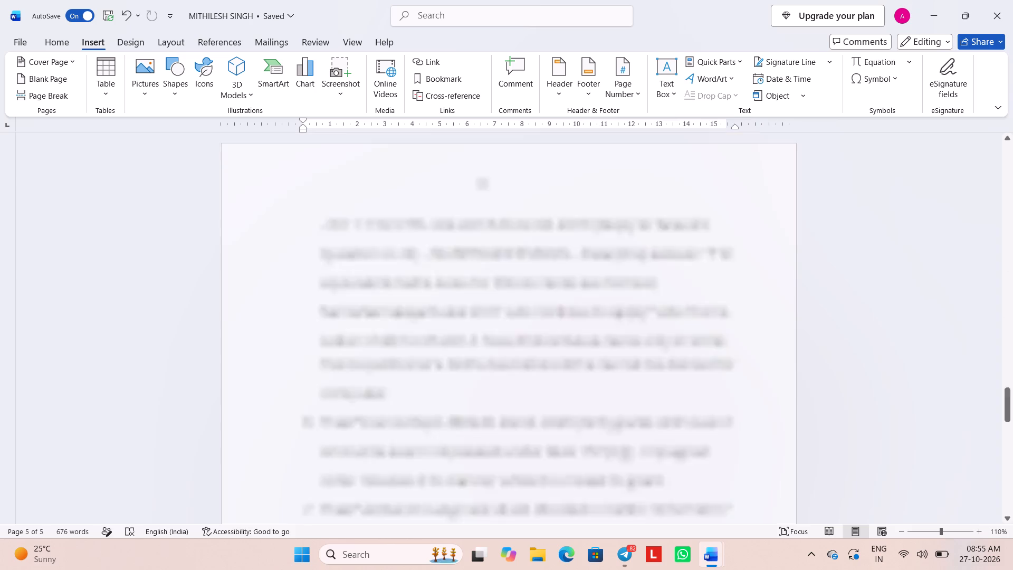
{"action": "scroll", "coordinate": [559, 253], "scroll_direction": "down", "scroll_amount": 8}
{"action": "scroll", "coordinate": [559, 253], "scroll_direction": "up", "scroll_amount": 1}
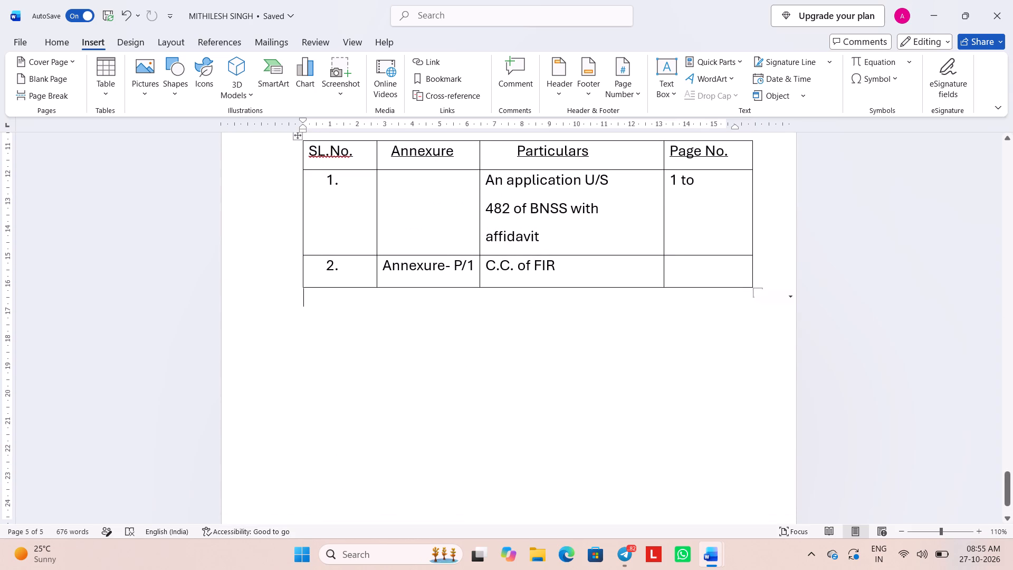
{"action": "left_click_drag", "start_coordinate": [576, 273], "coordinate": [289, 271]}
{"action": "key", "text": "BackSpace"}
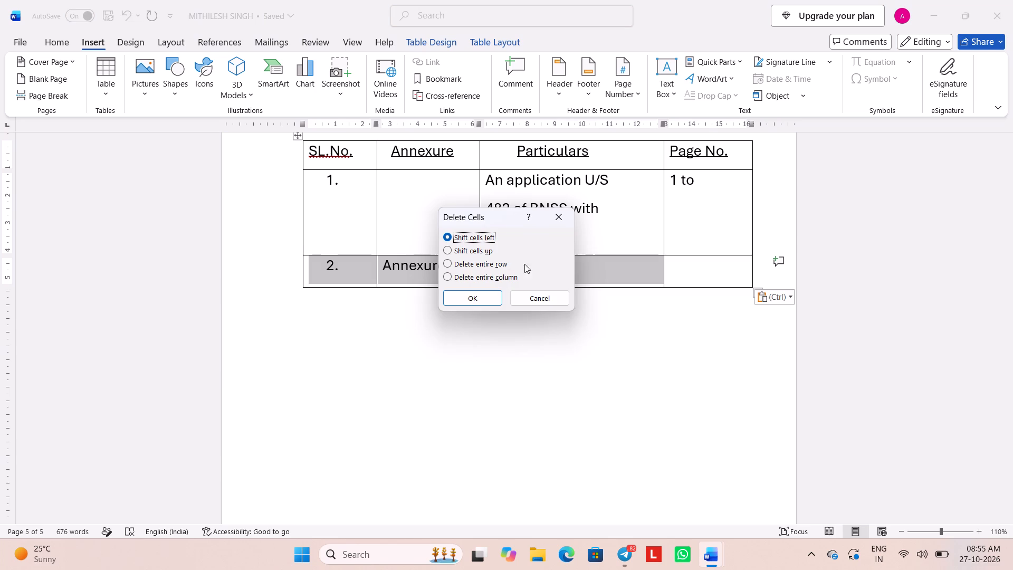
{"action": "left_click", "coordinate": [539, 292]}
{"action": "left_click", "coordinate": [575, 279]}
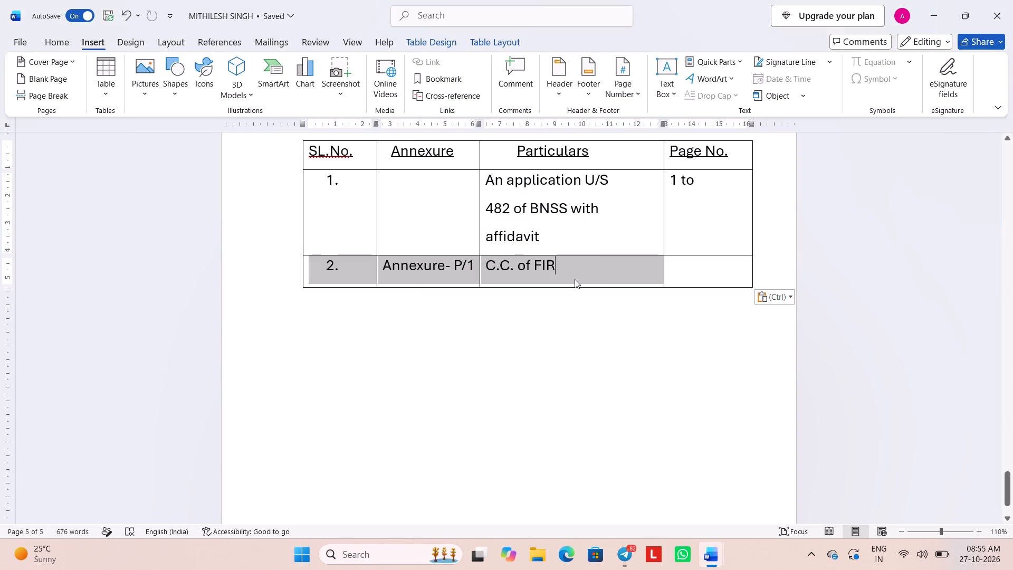
Clear "C.C. of FIR" and "Annexure- P/1" from row 2 of the index table, leaving both cells empty.
{"action": "left_click_drag", "start_coordinate": [575, 271], "coordinate": [487, 271]}
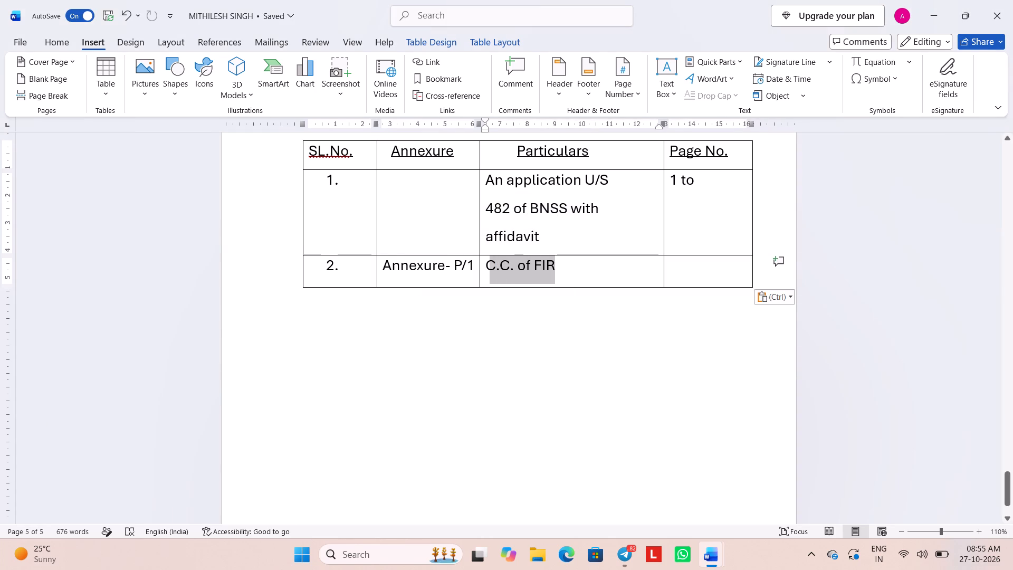
{"action": "left_click_drag", "start_coordinate": [487, 271], "coordinate": [487, 270]}
{"action": "key", "text": "BackSpace"}
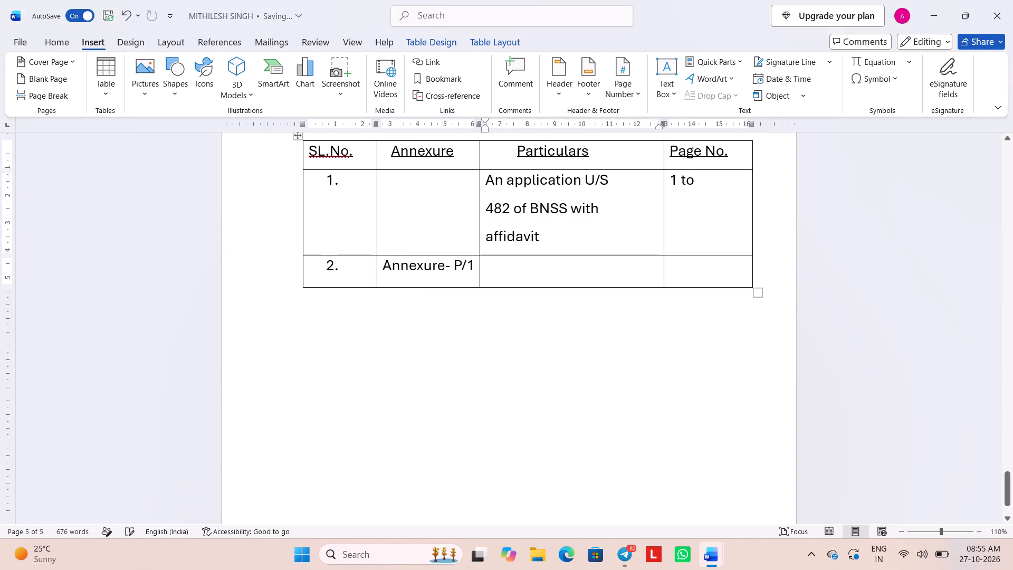
{"action": "left_click_drag", "start_coordinate": [469, 277], "coordinate": [414, 274]}
{"action": "key", "text": "BackSpace"}
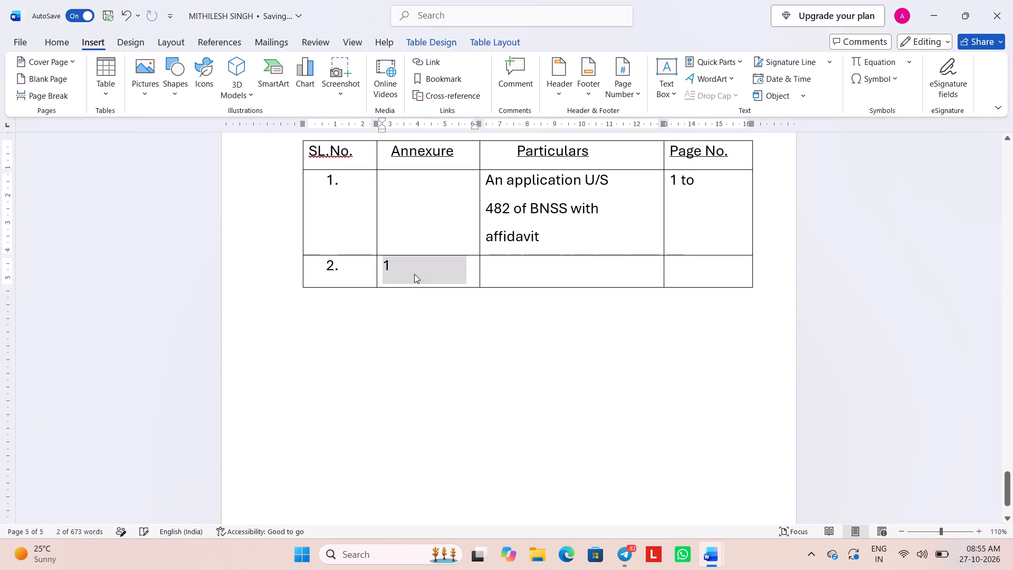
{"action": "key", "text": "Delete"}
{"action": "key", "text": "Delete"}
{"action": "key", "text": "Delete"}
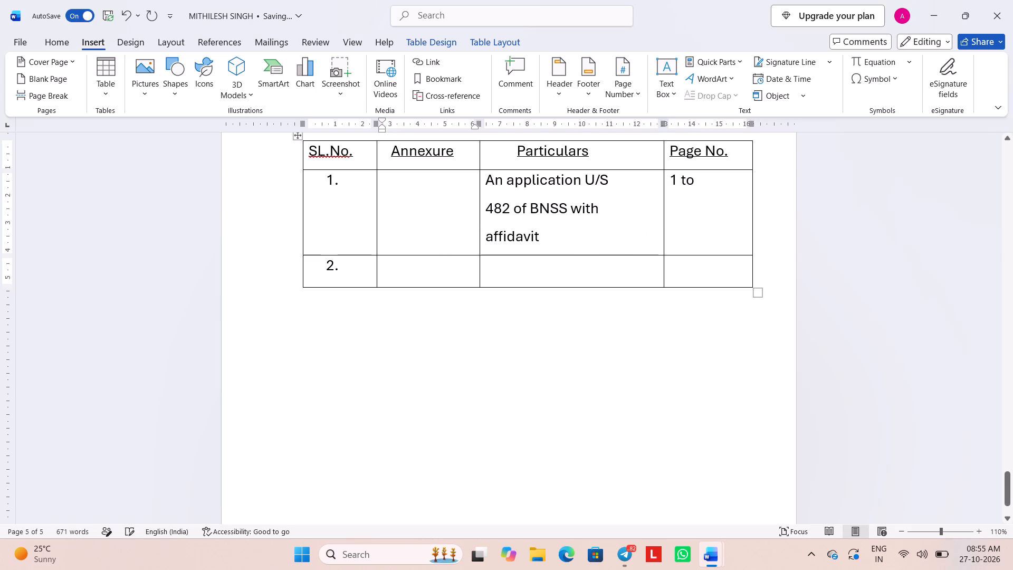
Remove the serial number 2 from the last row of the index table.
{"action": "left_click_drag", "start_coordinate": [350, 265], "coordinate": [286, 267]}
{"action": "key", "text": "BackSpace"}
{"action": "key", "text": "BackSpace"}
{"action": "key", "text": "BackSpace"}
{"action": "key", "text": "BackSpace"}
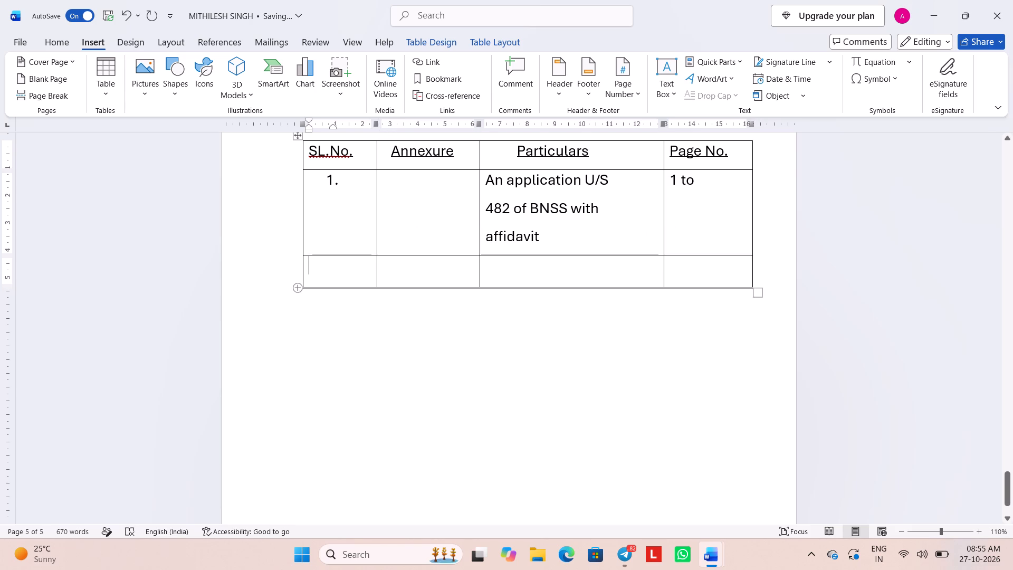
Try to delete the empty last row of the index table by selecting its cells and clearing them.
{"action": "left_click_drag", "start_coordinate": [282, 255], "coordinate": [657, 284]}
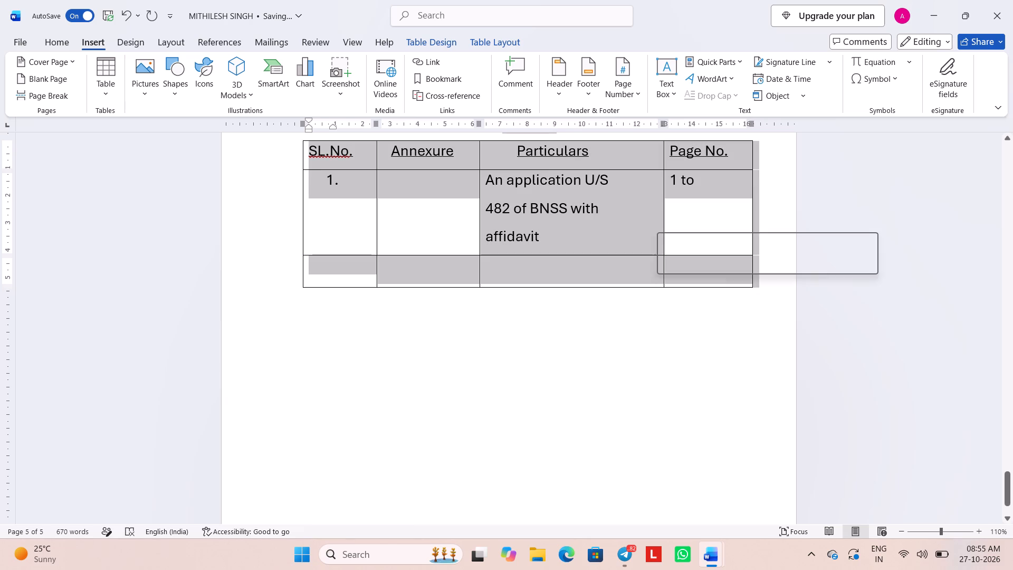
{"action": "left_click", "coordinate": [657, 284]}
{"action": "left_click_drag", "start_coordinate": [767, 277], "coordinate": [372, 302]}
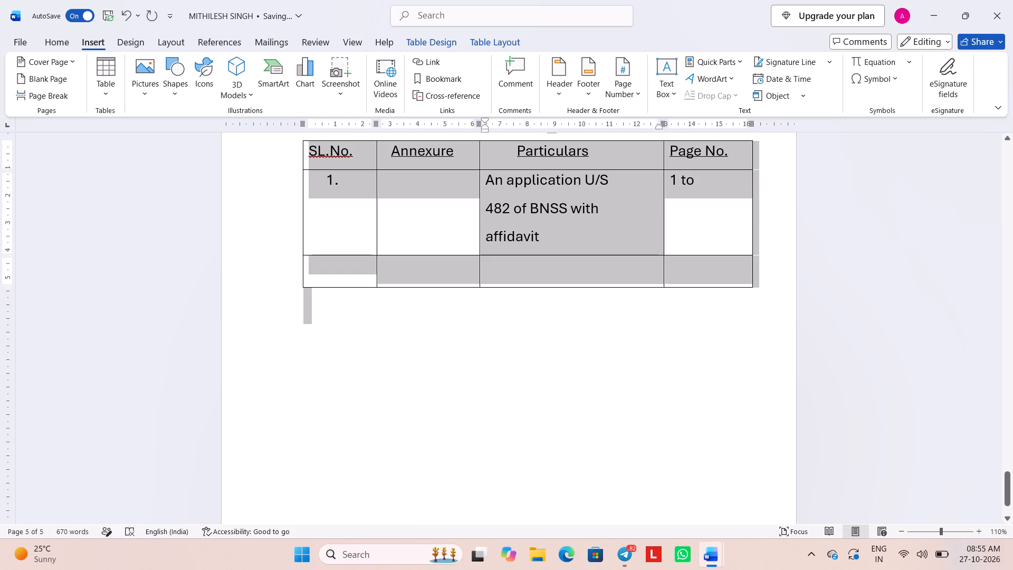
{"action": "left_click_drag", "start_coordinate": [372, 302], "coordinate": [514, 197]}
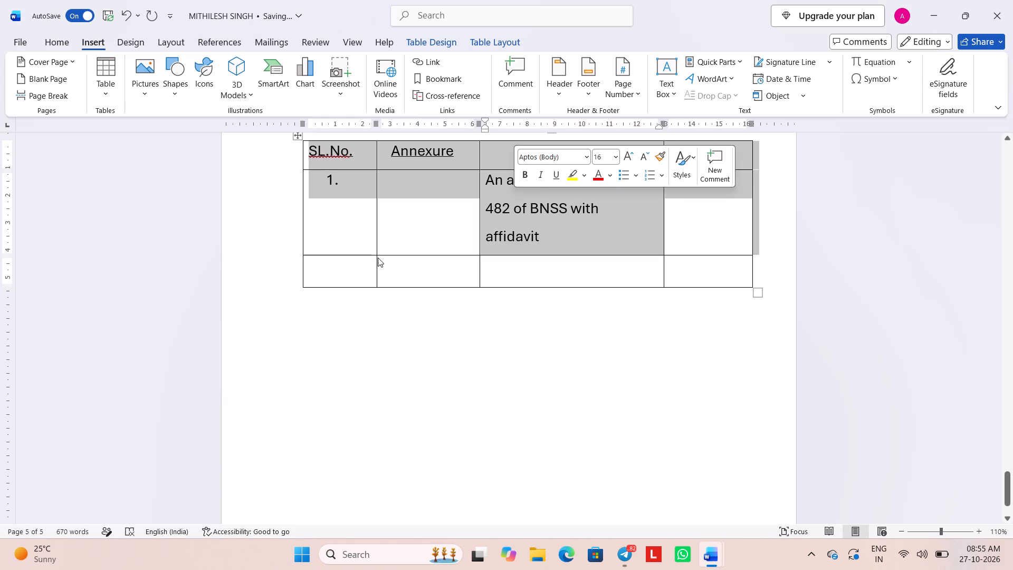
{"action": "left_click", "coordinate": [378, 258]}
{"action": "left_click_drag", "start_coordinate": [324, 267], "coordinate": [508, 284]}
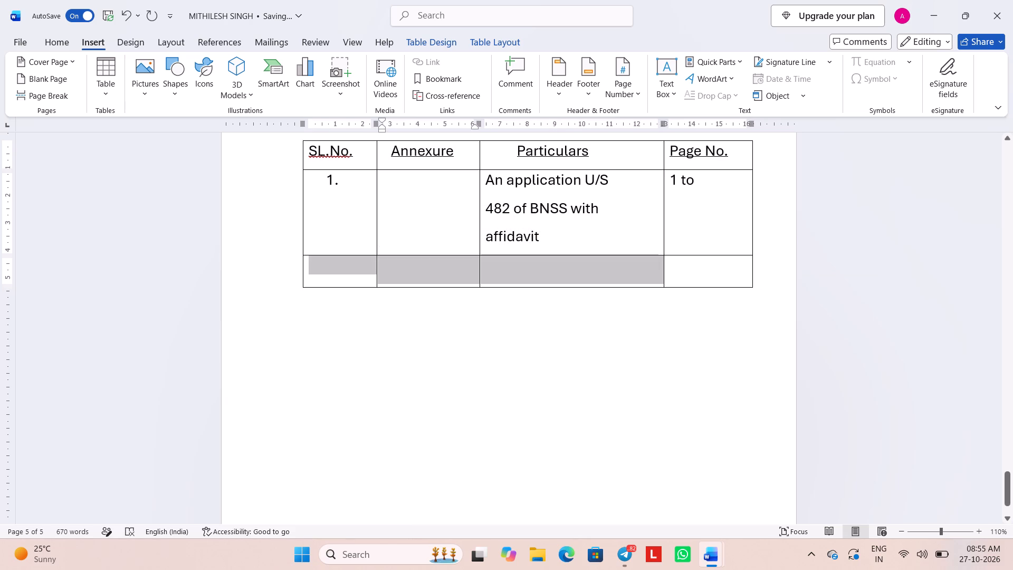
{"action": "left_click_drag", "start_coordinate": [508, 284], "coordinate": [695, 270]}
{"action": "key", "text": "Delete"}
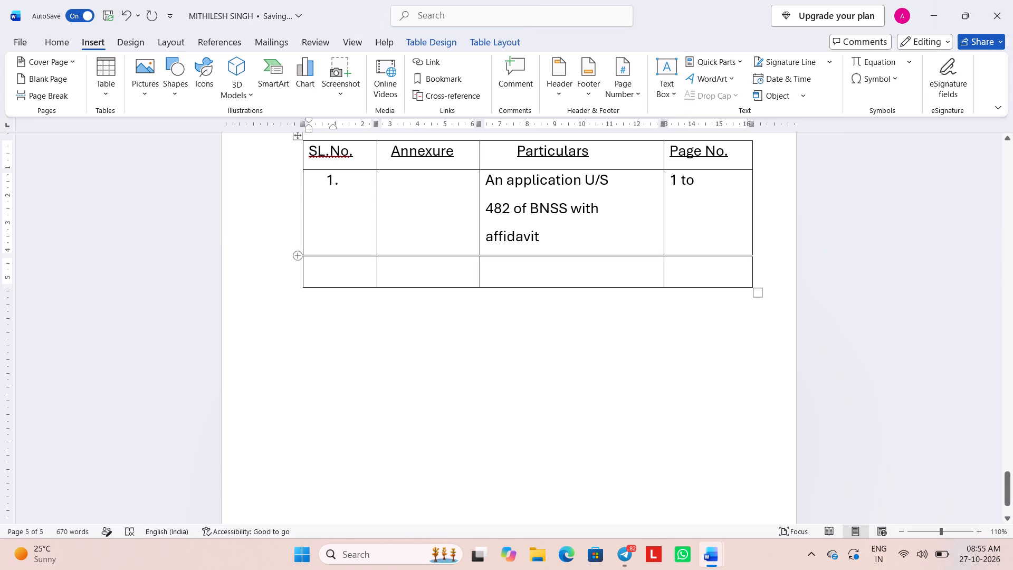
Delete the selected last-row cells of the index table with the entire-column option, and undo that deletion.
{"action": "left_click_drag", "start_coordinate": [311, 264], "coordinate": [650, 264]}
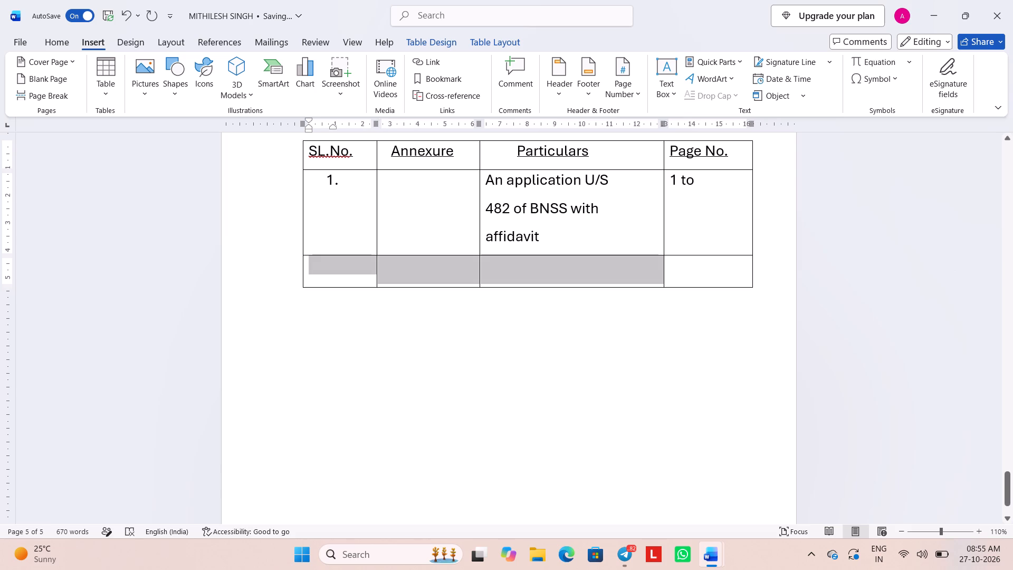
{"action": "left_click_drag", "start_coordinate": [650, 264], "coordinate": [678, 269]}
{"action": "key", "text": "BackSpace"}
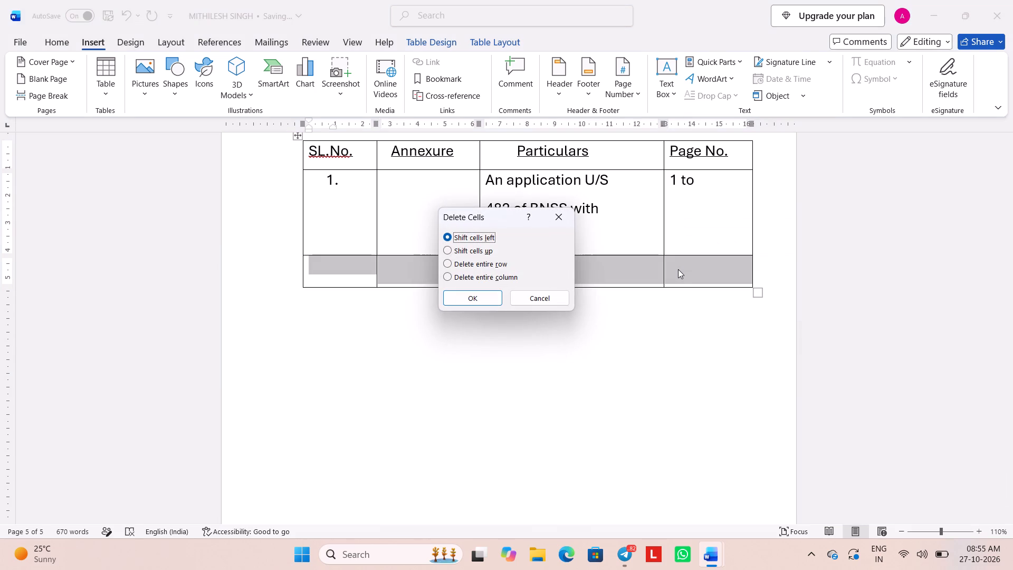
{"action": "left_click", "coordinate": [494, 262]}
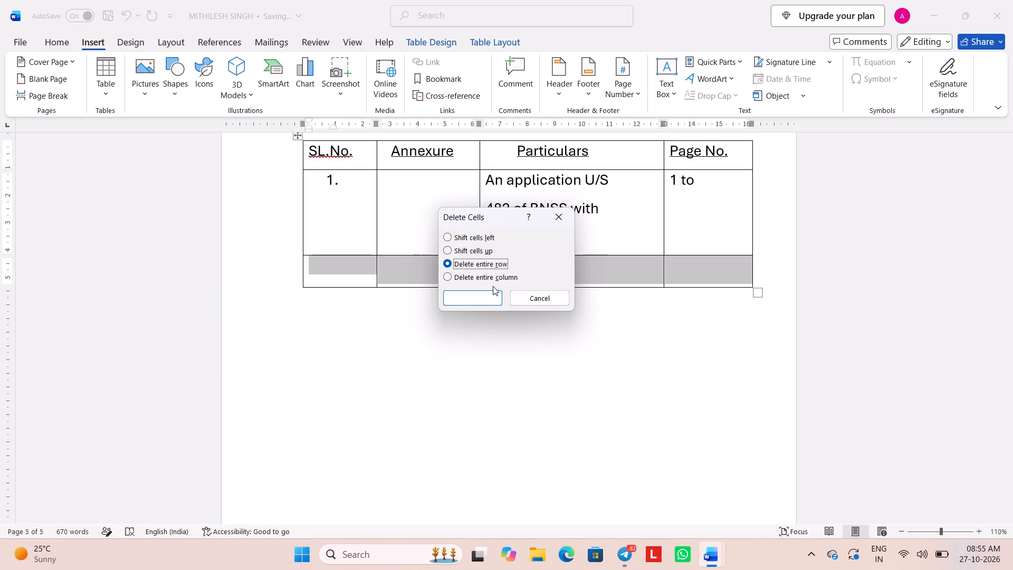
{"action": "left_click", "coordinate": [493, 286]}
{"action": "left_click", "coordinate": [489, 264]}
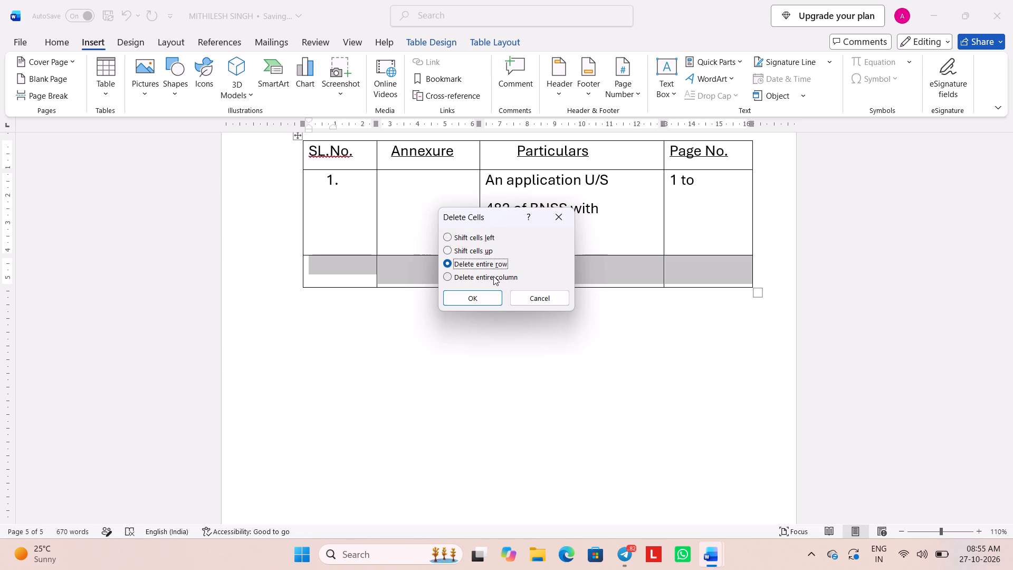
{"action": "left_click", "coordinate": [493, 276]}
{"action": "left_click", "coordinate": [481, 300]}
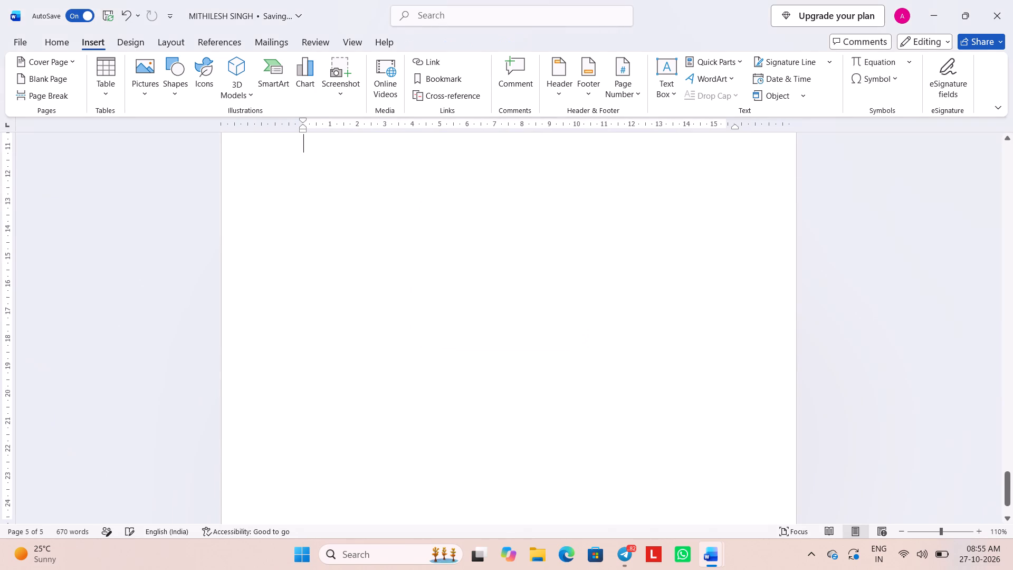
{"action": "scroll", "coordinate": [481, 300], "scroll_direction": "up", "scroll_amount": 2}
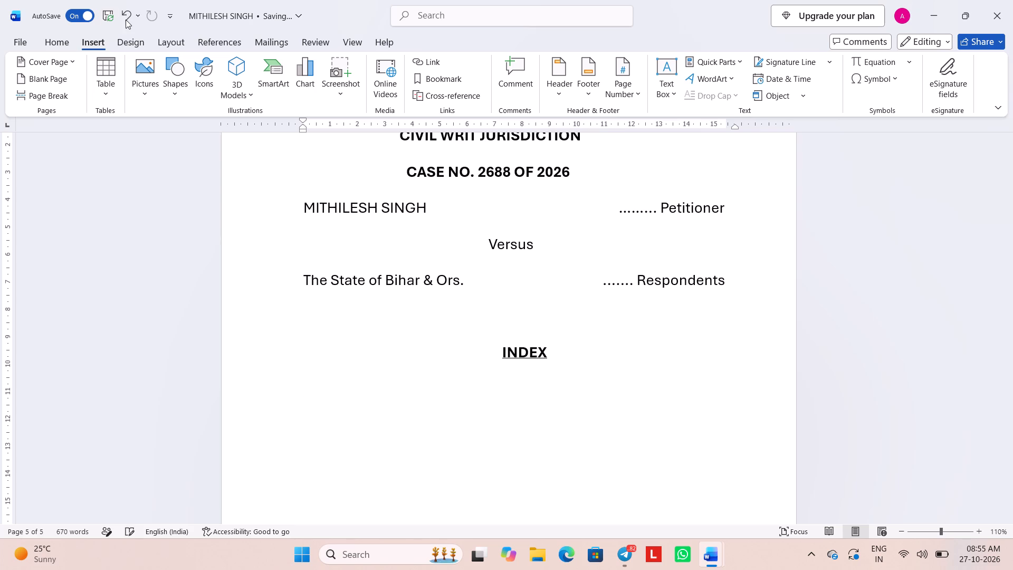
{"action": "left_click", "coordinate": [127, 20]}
Delete the entire empty last row of the index table, keeping the header row and entry 1.
{"action": "scroll", "coordinate": [448, 387], "scroll_direction": "down", "scroll_amount": 1}
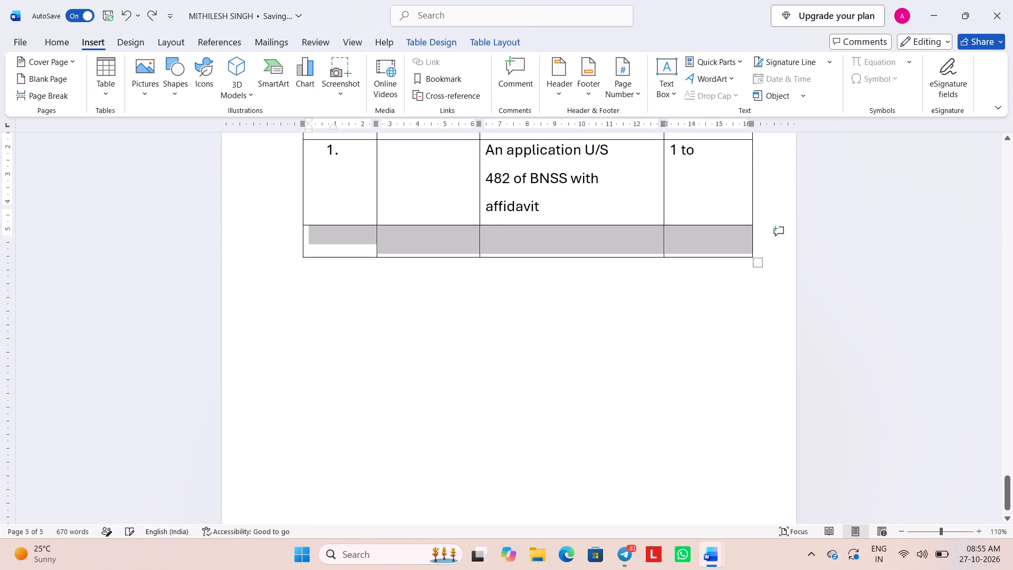
{"action": "scroll", "coordinate": [448, 387], "scroll_direction": "down", "scroll_amount": 1}
{"action": "key", "text": "BackSpace"}
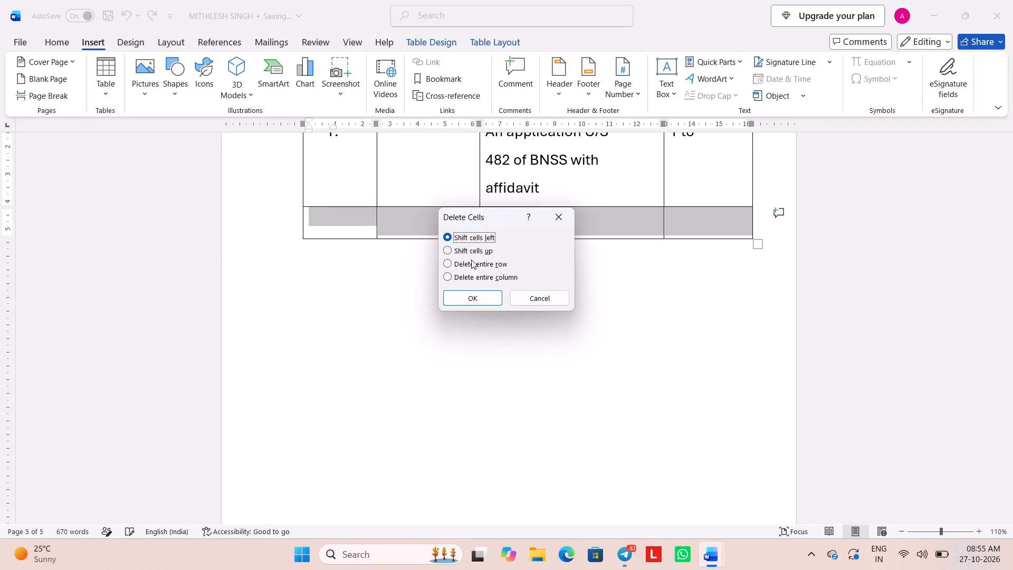
{"action": "left_click", "coordinate": [471, 260]}
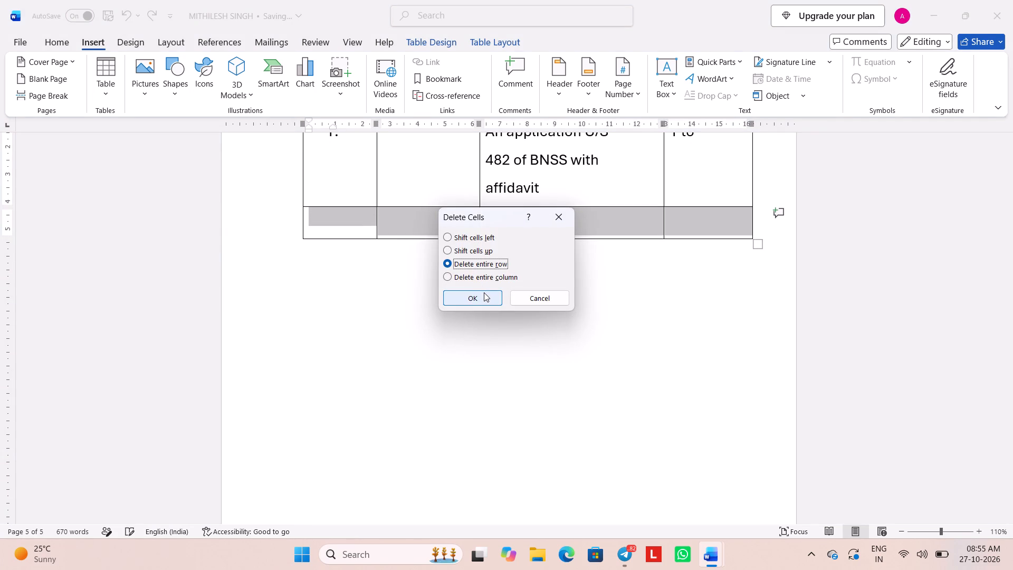
{"action": "left_click", "coordinate": [484, 292]}
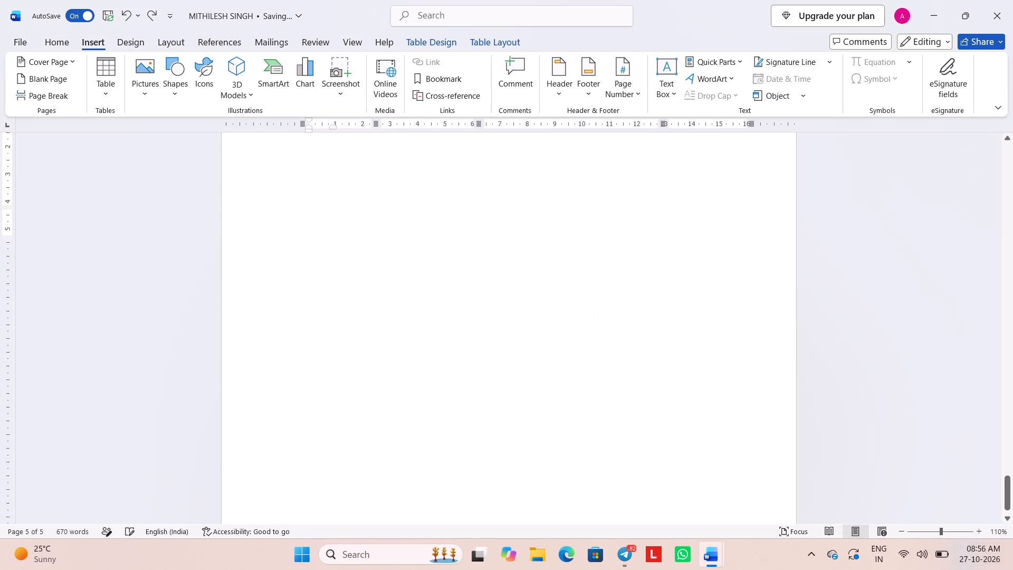
{"action": "scroll", "coordinate": [484, 292], "scroll_direction": "up", "scroll_amount": 2}
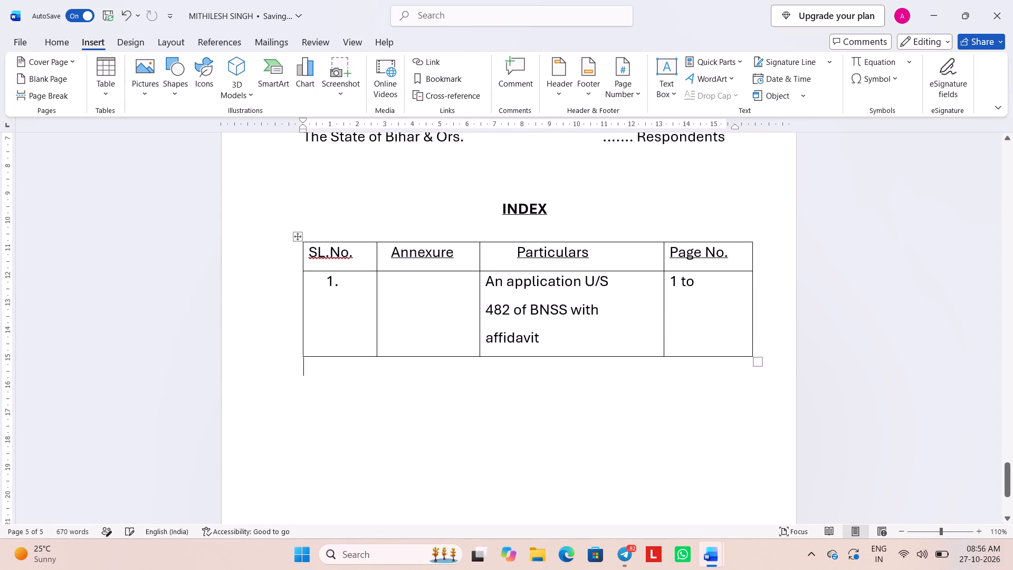
Clear "An application U/S 482 of BNSS with affidavit" from the Particulars cell of entry 1 in the index table.
{"action": "left_click", "coordinate": [572, 352]}
{"action": "left_click_drag", "start_coordinate": [572, 352], "coordinate": [491, 293]}
{"action": "key", "text": "BackSpace"}
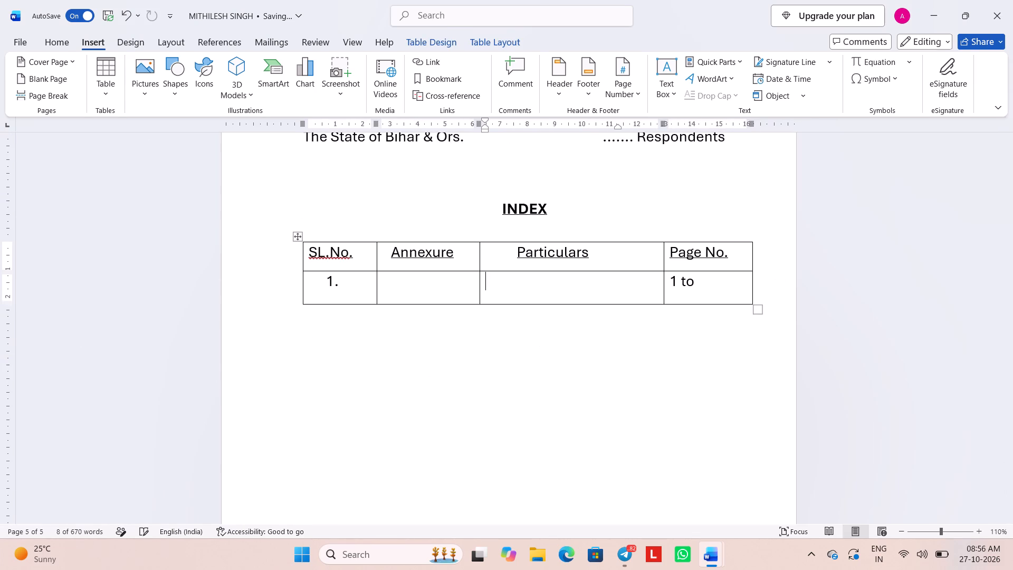
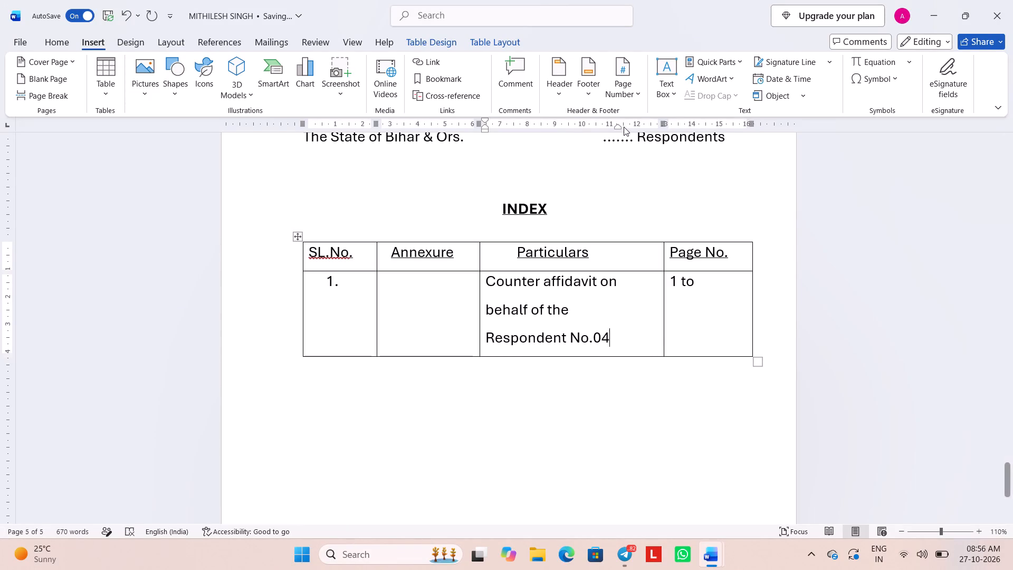
Extend the right indent of entry 1's Particulars text slightly past the column edge so the text wraps onto two lines.
{"action": "left_click_drag", "start_coordinate": [617, 127], "coordinate": [639, 127]}
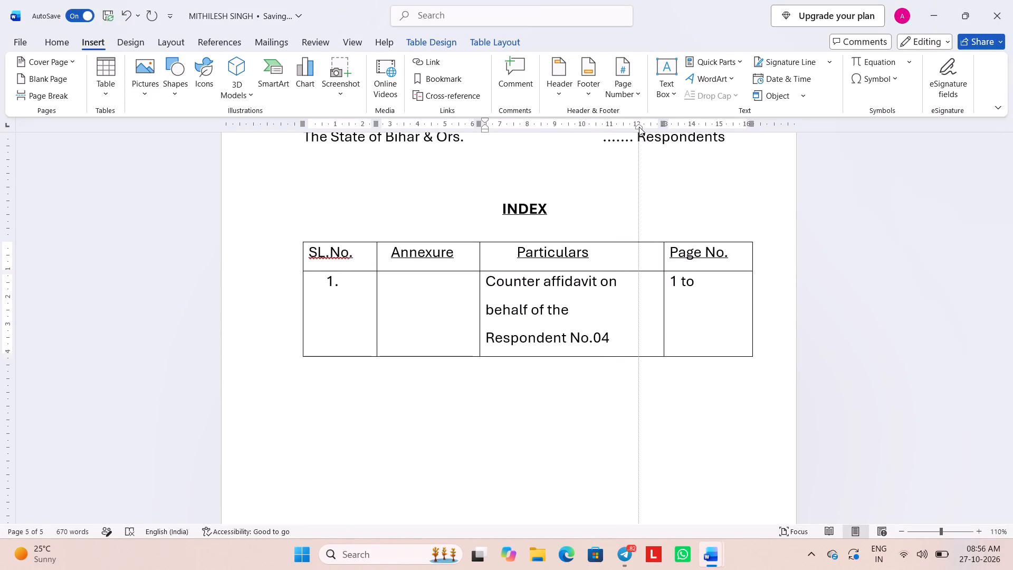
{"action": "left_click_drag", "start_coordinate": [639, 127], "coordinate": [674, 130]}
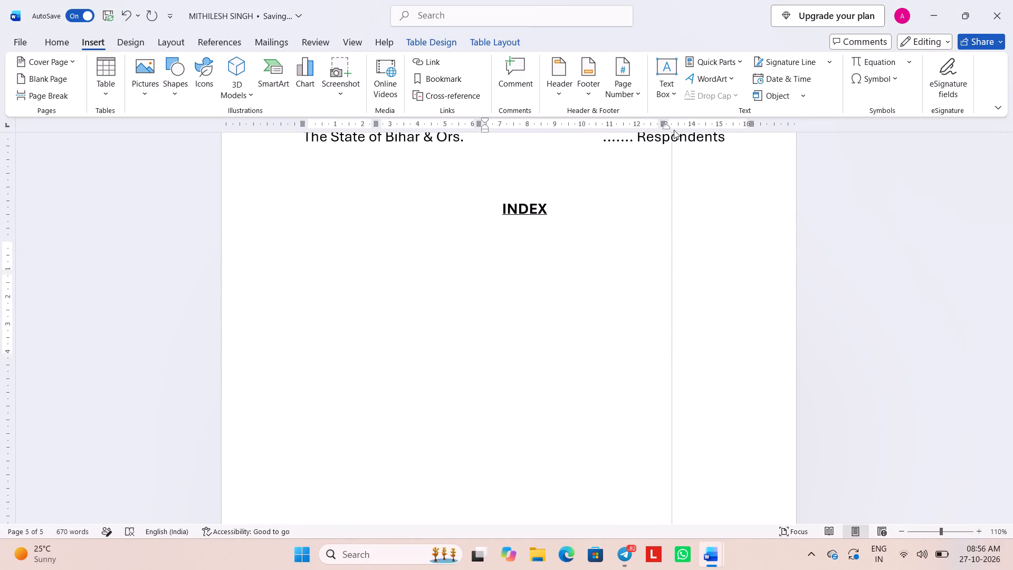
{"action": "left_click_drag", "start_coordinate": [674, 130], "coordinate": [646, 129]}
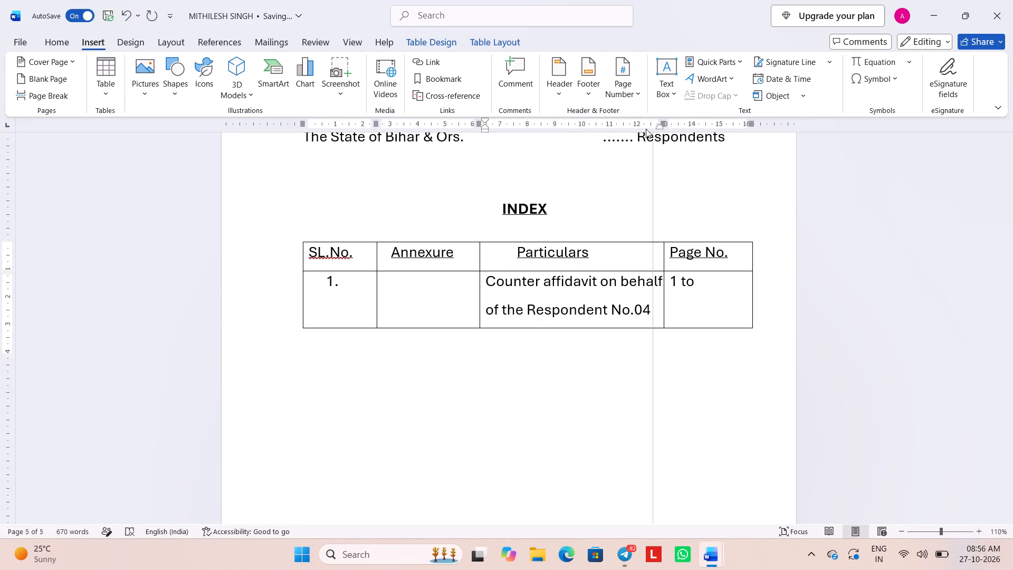
{"action": "left_click_drag", "start_coordinate": [646, 129], "coordinate": [677, 127]}
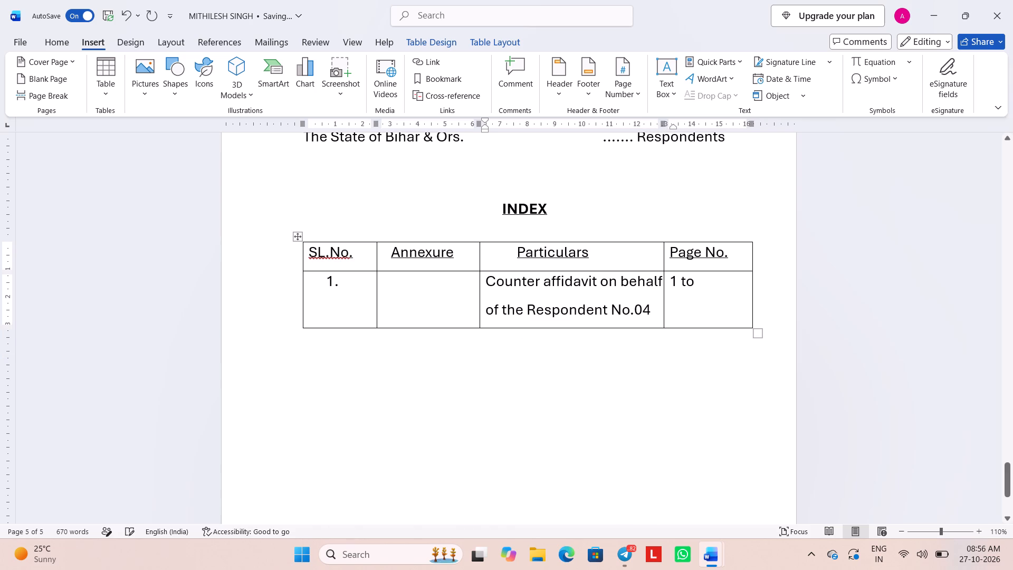
Delete the entire Annexure column from the index table, leaving SL.No., Particulars and Page No.
{"action": "left_click_drag", "start_coordinate": [389, 250], "coordinate": [443, 345]}
{"action": "left_click", "coordinate": [443, 345]}
{"action": "left_click_drag", "start_coordinate": [466, 312], "coordinate": [461, 308]}
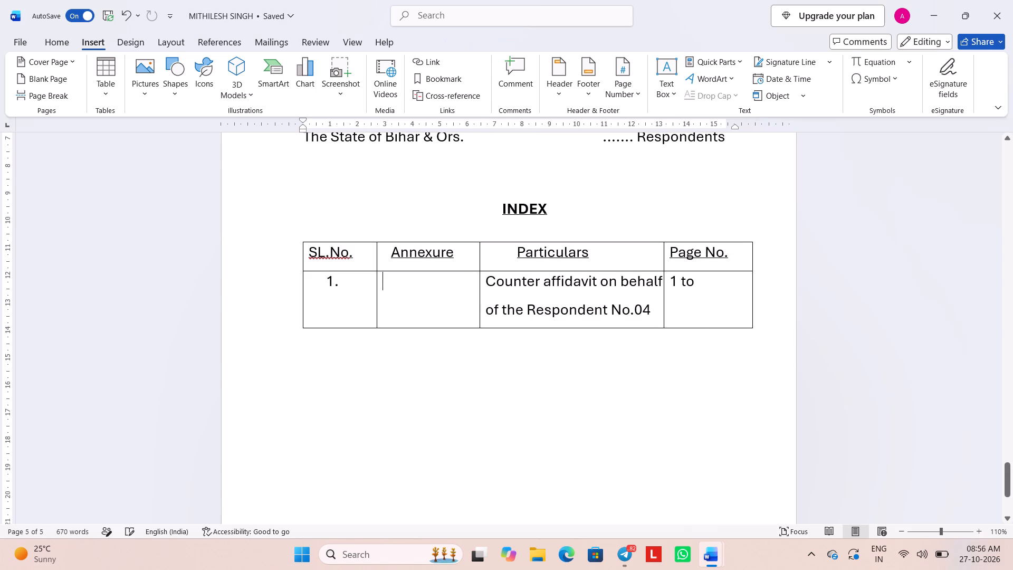
{"action": "left_click_drag", "start_coordinate": [461, 308], "coordinate": [409, 258]}
{"action": "key", "text": "BackSpace"}
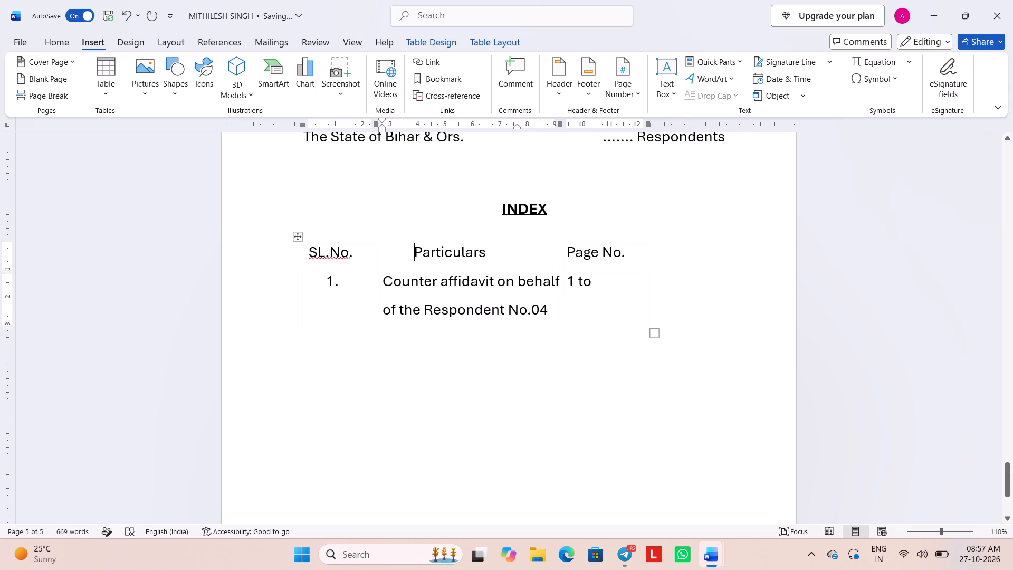
Enlarge the whole index table so it spans about the width of the page's text area.
{"action": "left_click_drag", "start_coordinate": [652, 333], "coordinate": [697, 353]}
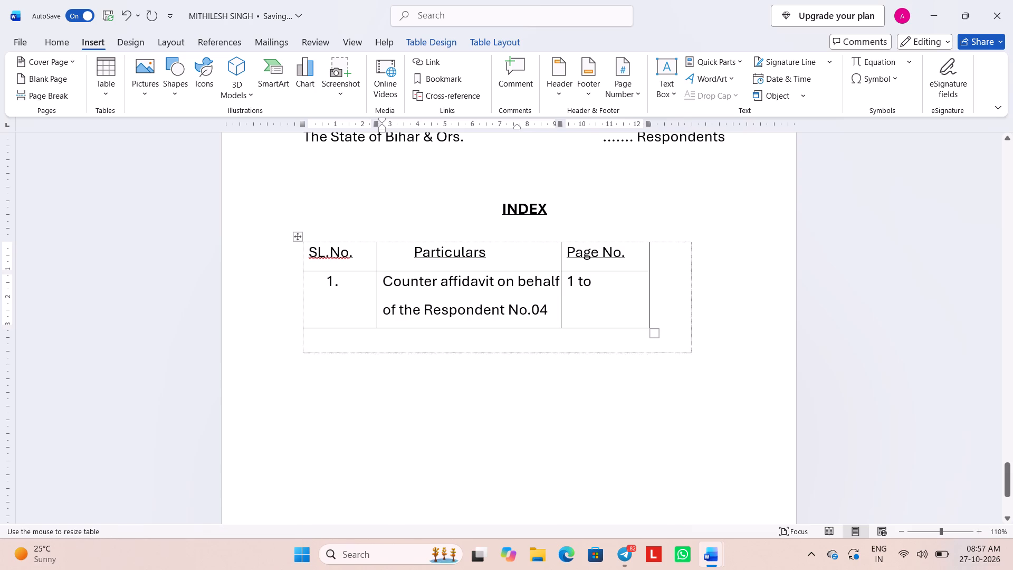
{"action": "left_click_drag", "start_coordinate": [697, 353], "coordinate": [720, 382]}
Widen the Particulars column of the index table so "Counter affidavit on behalf of the" fits inside its cell.
{"action": "scroll", "coordinate": [671, 281], "scroll_direction": "down", "scroll_amount": 1}
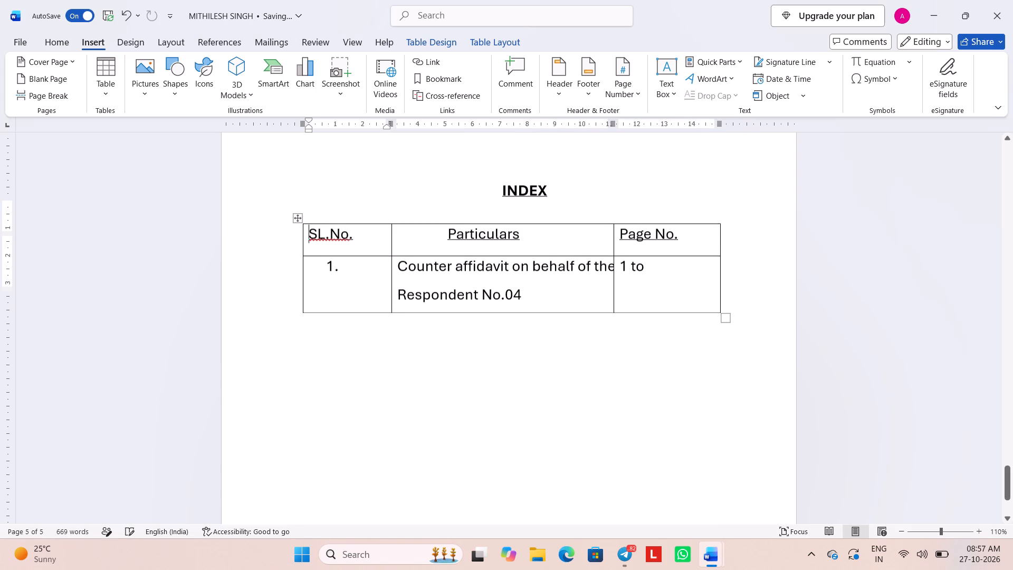
{"action": "scroll", "coordinate": [671, 281], "scroll_direction": "down", "scroll_amount": 1}
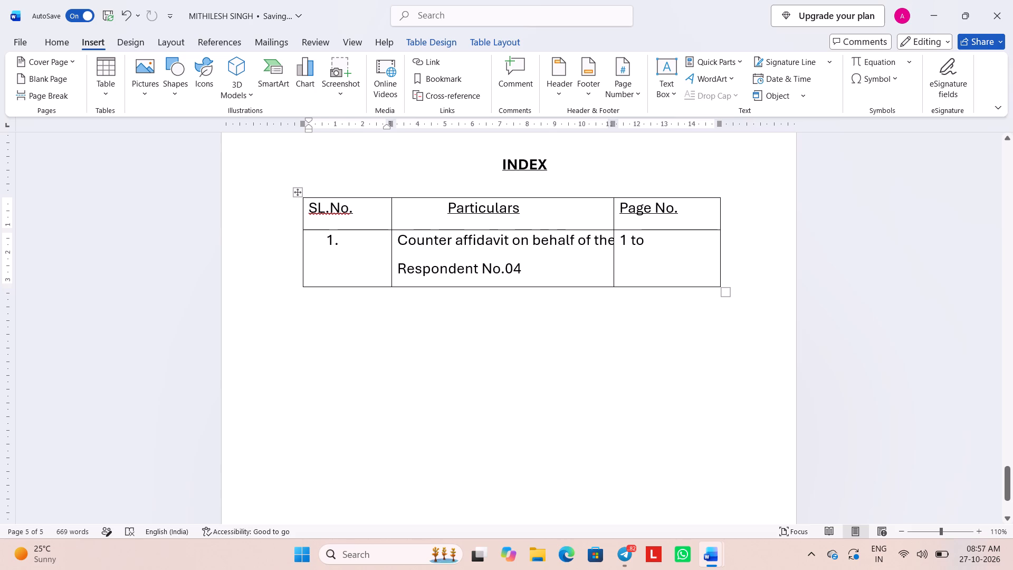
{"action": "left_click_drag", "start_coordinate": [612, 224], "coordinate": [623, 226]}
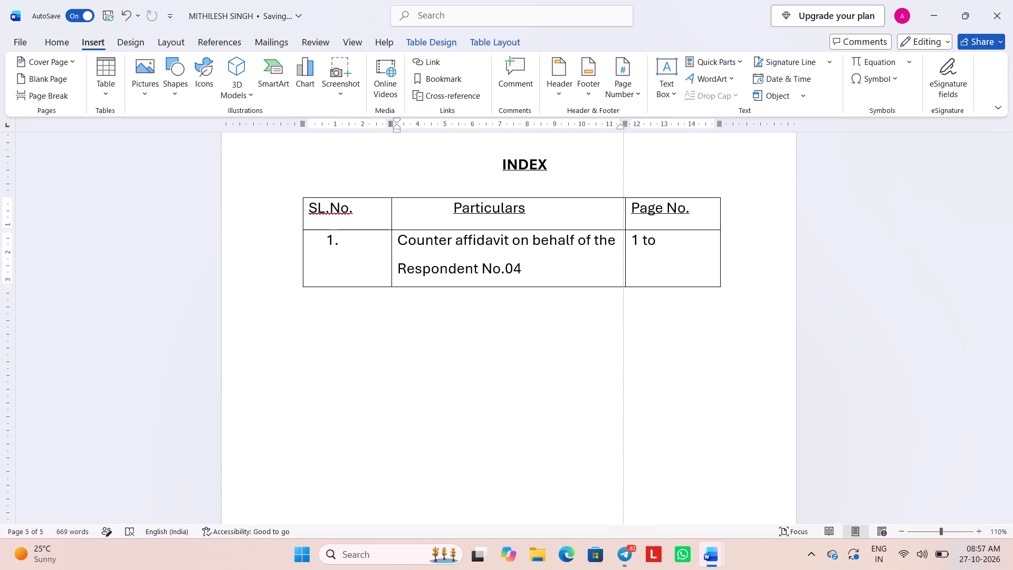
{"action": "left_click_drag", "start_coordinate": [623, 226], "coordinate": [626, 227]}
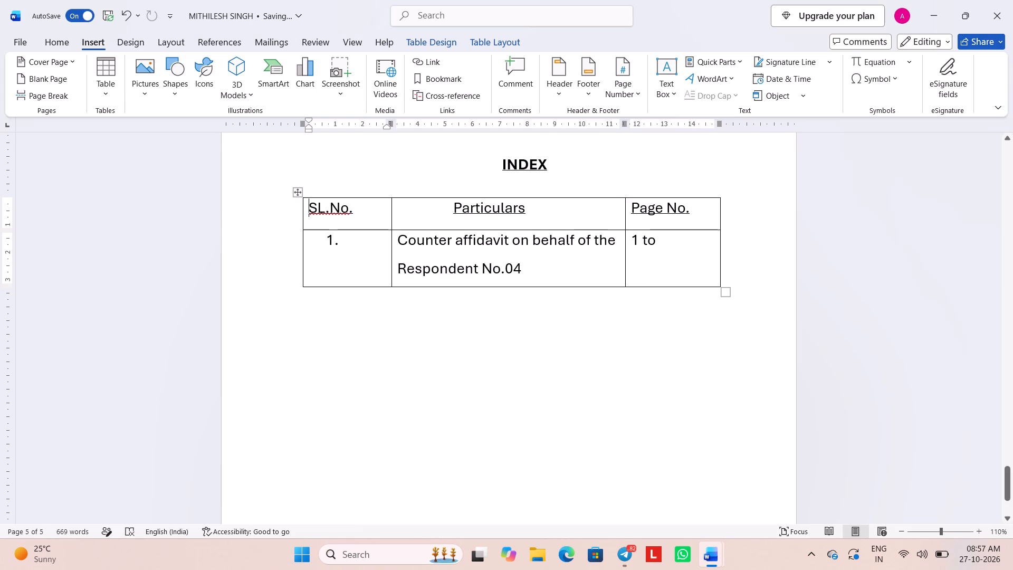
Add the subject line "Sub :- Counter Affidavit" on the blank line between the Respondents line and the INDEX heading.
{"action": "scroll", "coordinate": [681, 273], "scroll_direction": "up", "scroll_amount": 2}
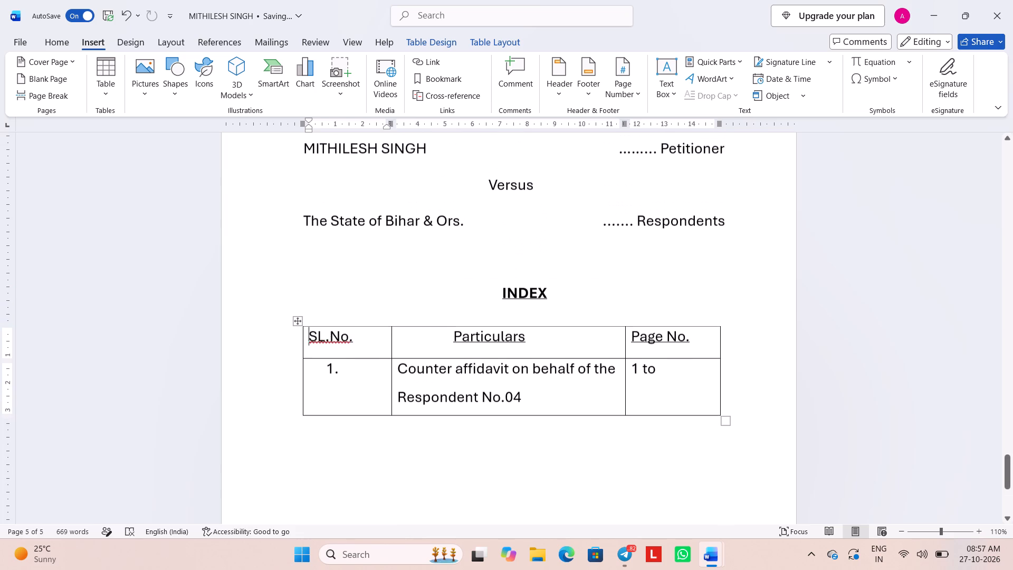
{"action": "scroll", "coordinate": [670, 311], "scroll_direction": "up", "scroll_amount": 1}
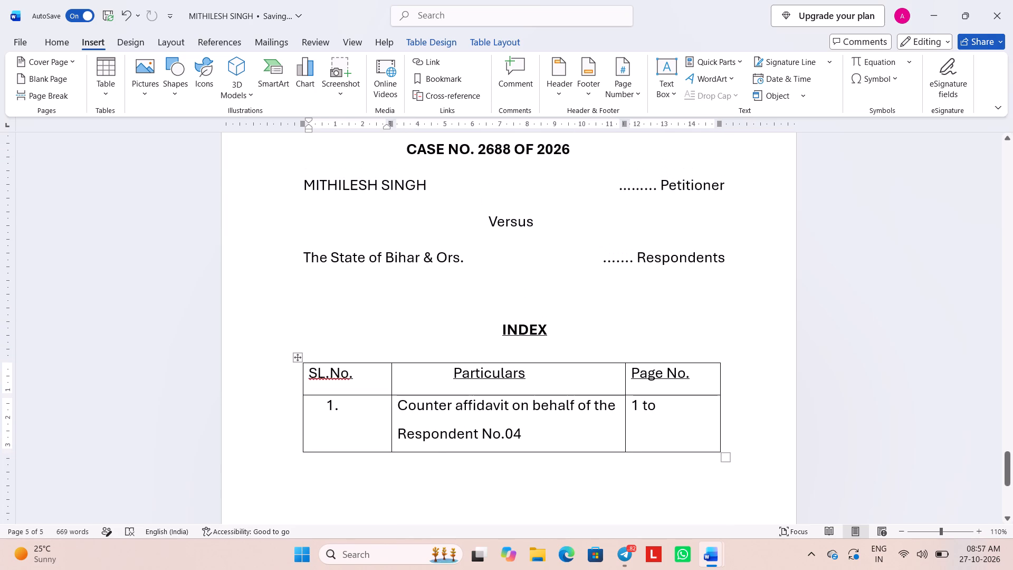
{"action": "left_click", "coordinate": [523, 287]}
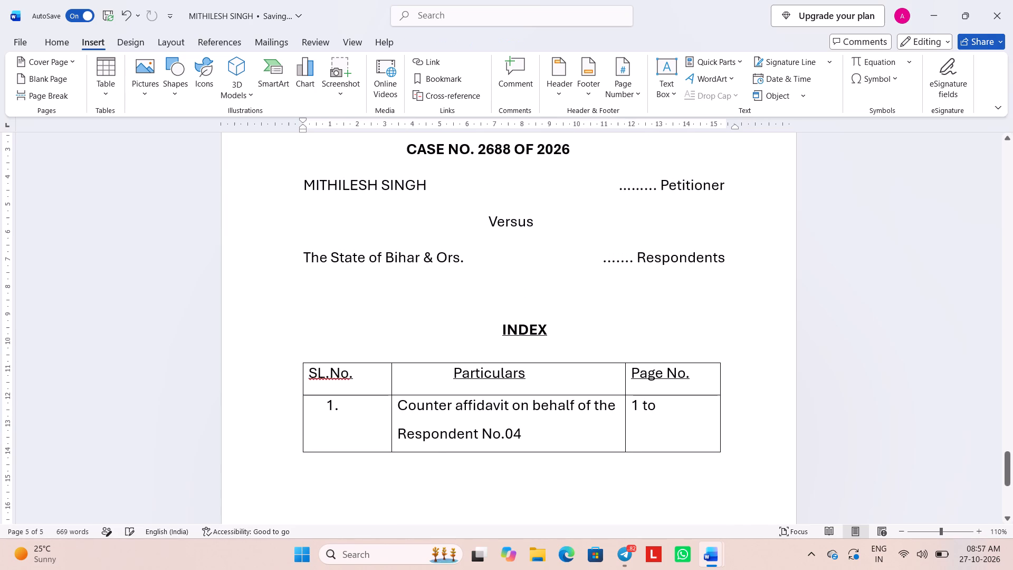
{"action": "key", "text": "s"}
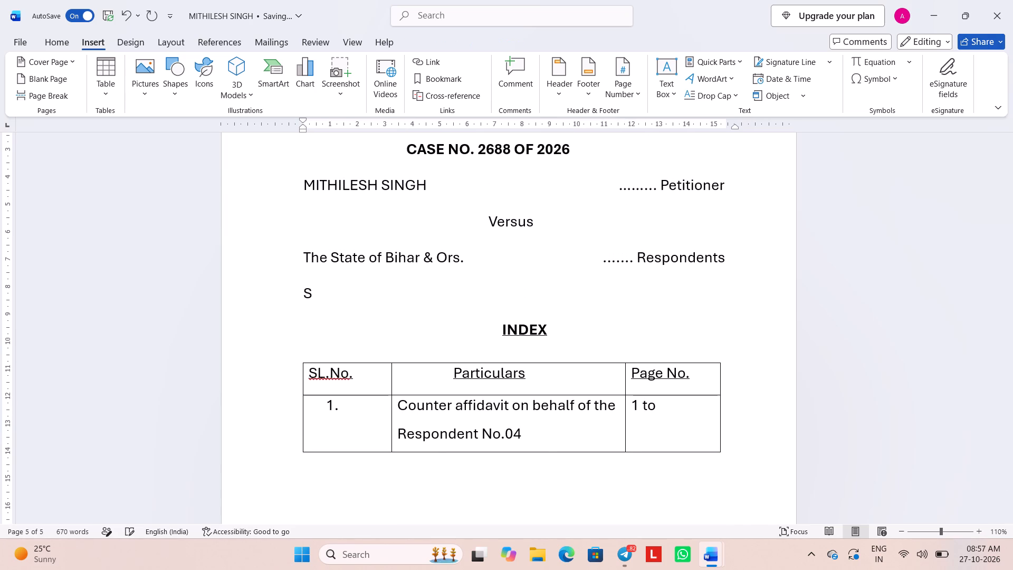
{"action": "type", "text": "ub"}
{"action": "key", "text": "space"}
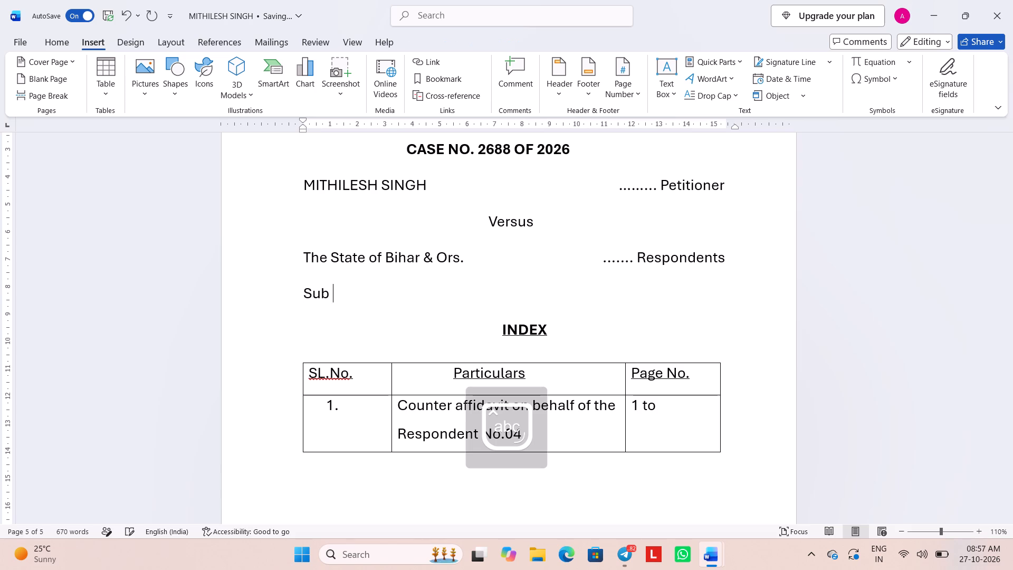
{"action": "type", "text": ":-"}
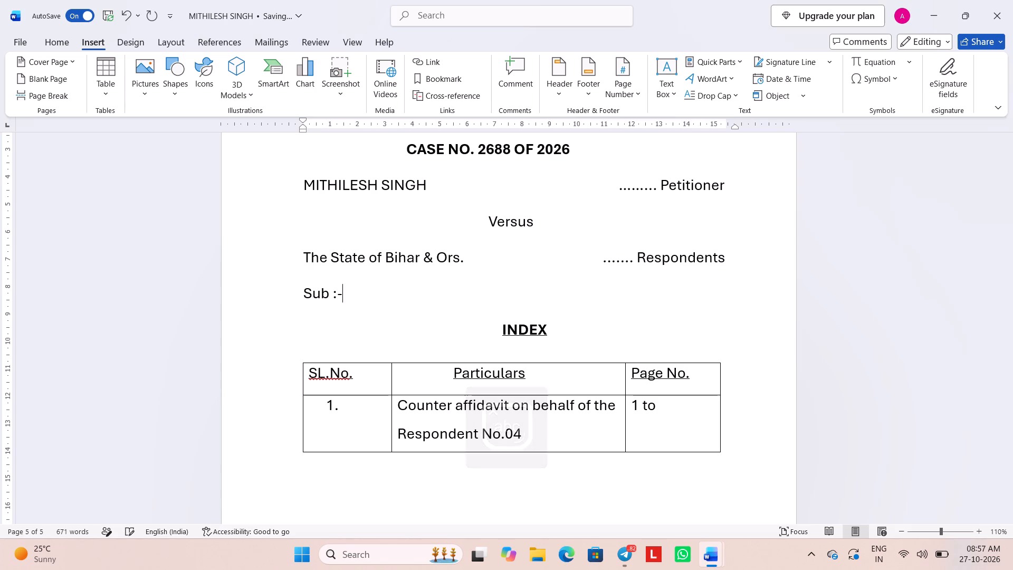
{"action": "key", "text": "space"}
{"action": "type", "text": "ounter"}
{"action": "key", "text": "space"}
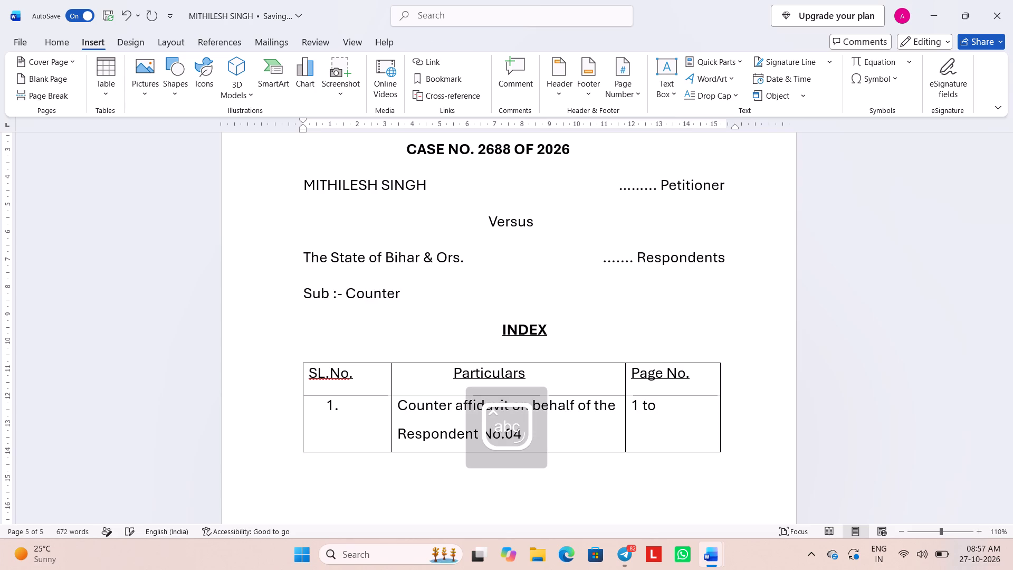
{"action": "key", "text": "a"}
{"action": "type", "text": "ffi"}
{"action": "type", "text": "davit"}
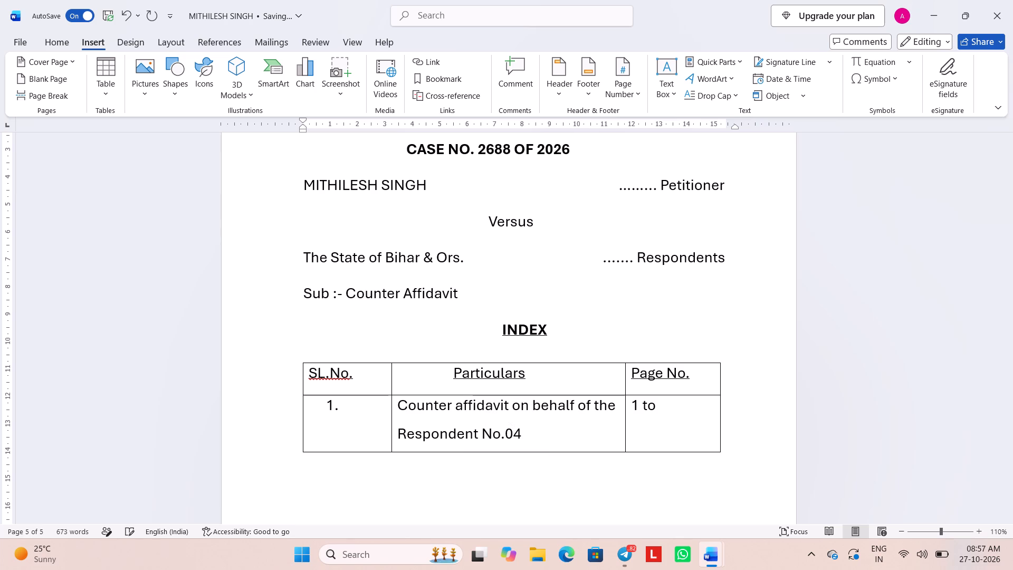
Underline the whole subject line "Sub :- Counter Affidavit".
{"action": "left_click_drag", "start_coordinate": [467, 289], "coordinate": [312, 278]}
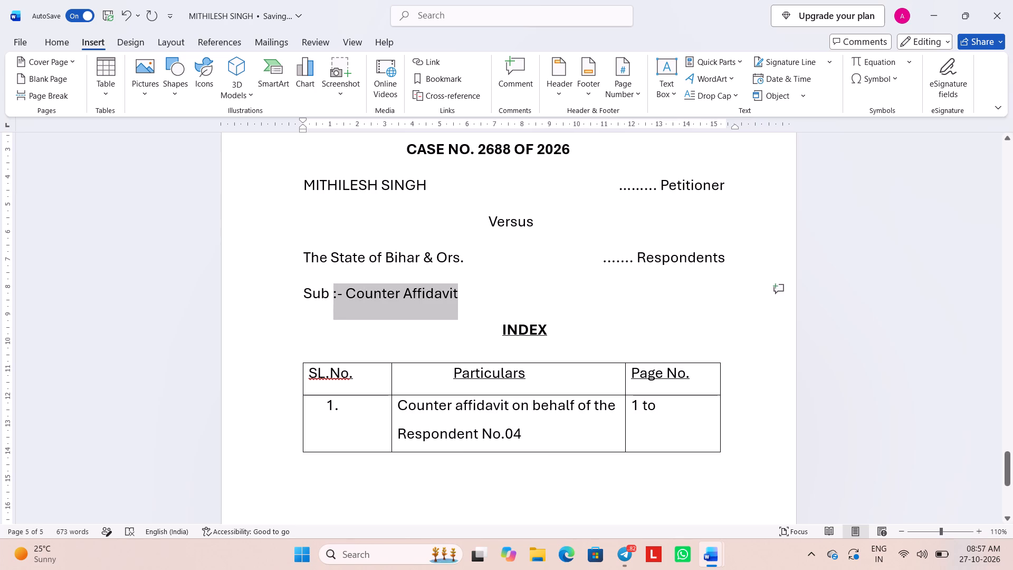
{"action": "left_click_drag", "start_coordinate": [312, 278], "coordinate": [304, 294]}
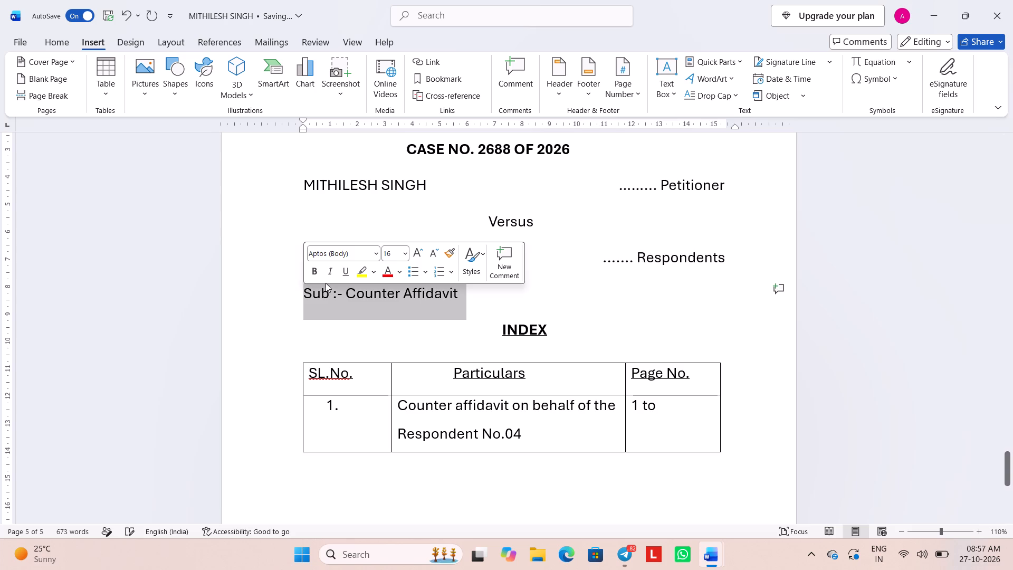
{"action": "left_click", "coordinate": [352, 275]}
{"action": "left_click", "coordinate": [493, 336]}
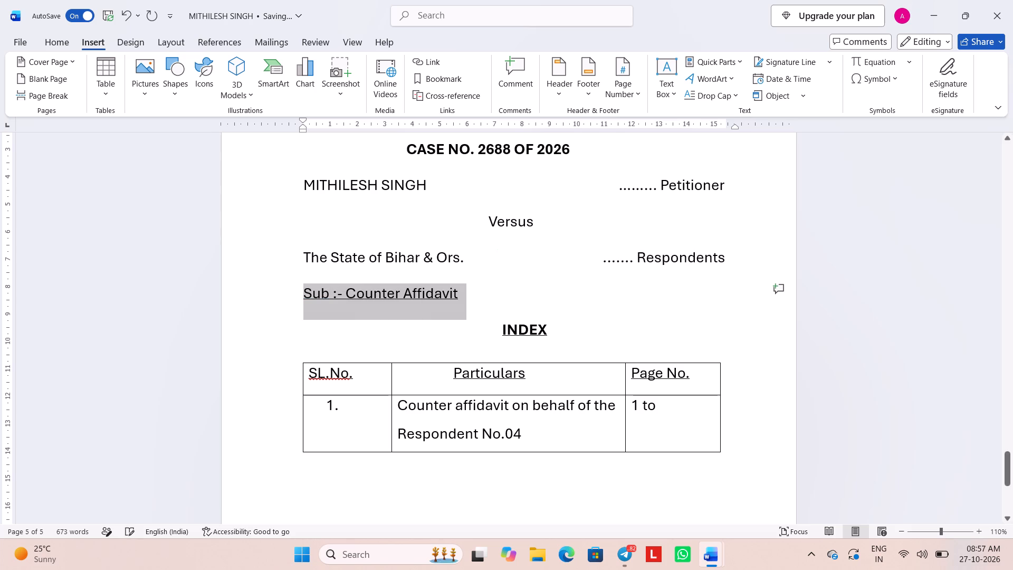
{"action": "left_click", "coordinate": [576, 350]}
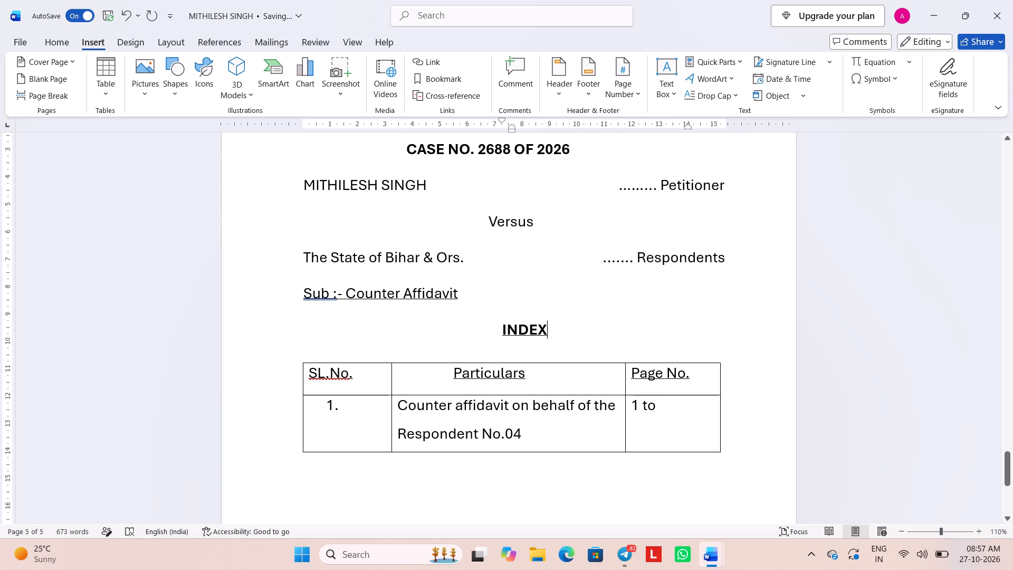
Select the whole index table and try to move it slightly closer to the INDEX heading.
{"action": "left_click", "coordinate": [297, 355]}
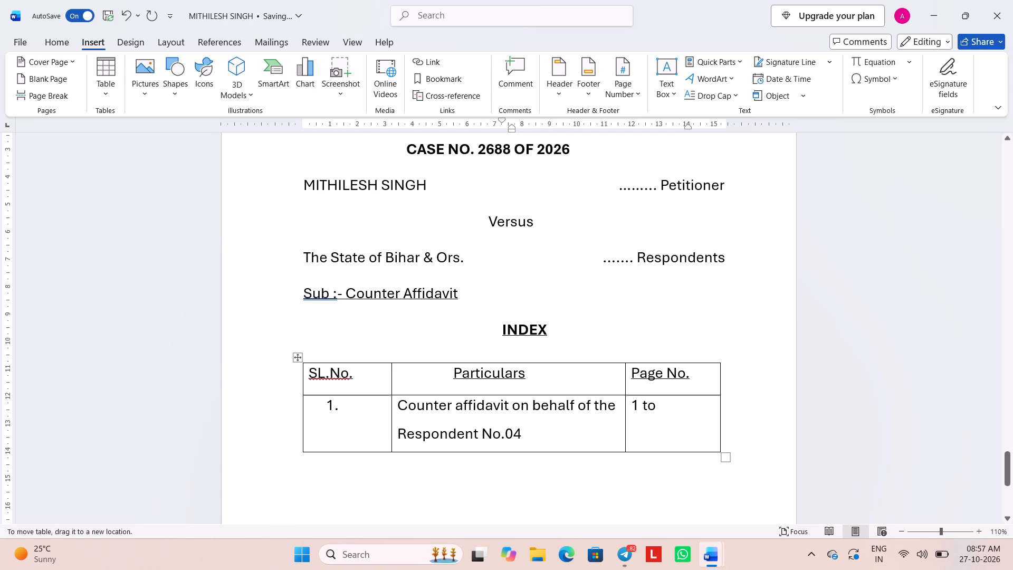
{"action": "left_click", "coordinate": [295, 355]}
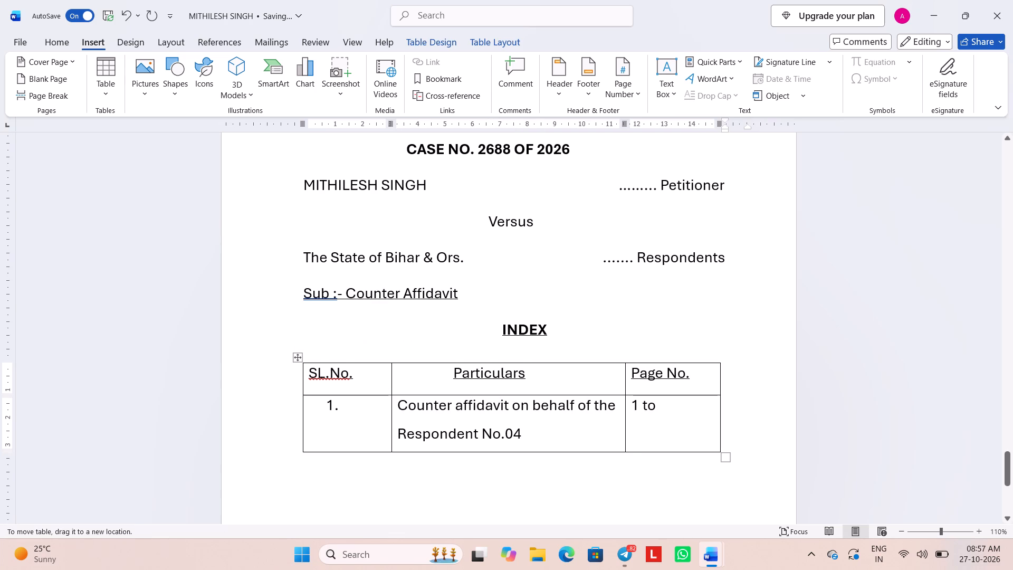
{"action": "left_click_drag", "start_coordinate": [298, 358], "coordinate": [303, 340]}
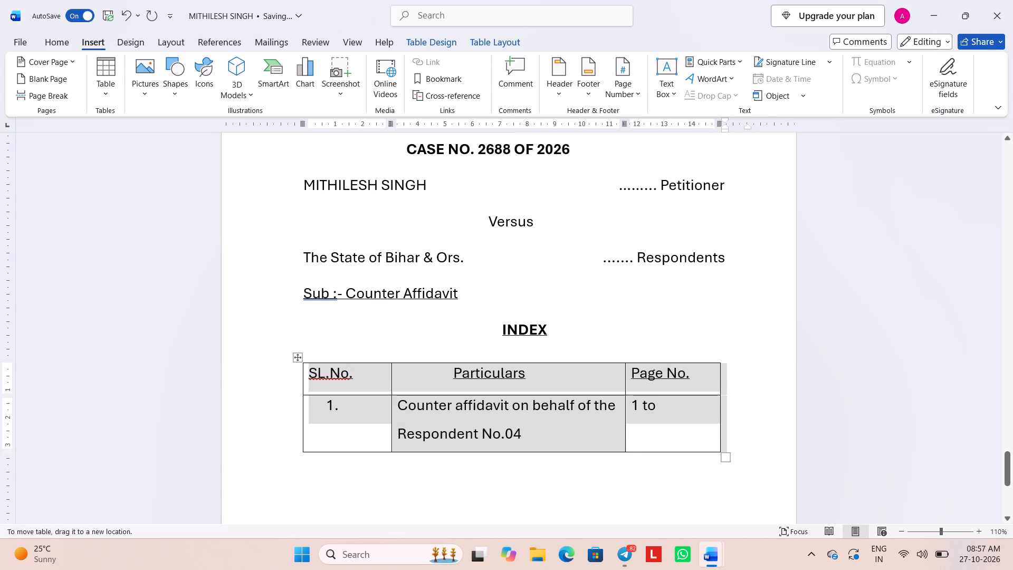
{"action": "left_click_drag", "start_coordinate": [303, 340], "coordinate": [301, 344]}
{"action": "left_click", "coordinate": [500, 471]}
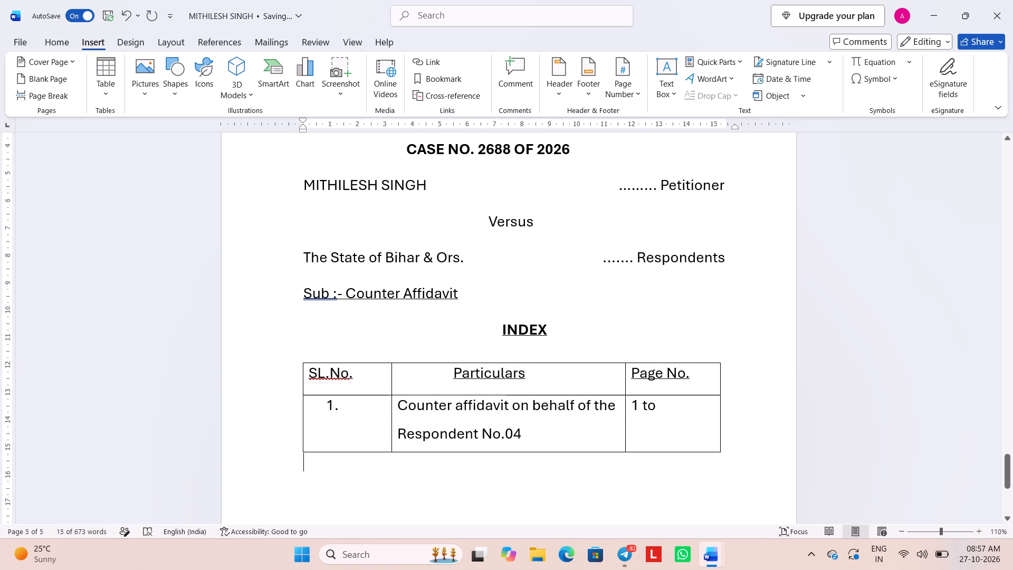
Return to the opening page of the rejoinder affidavit, showing the parties and the affidavit title.
{"action": "scroll", "coordinate": [500, 471], "scroll_direction": "up", "scroll_amount": 20}
{"action": "scroll", "coordinate": [500, 471], "scroll_direction": "up", "scroll_amount": 7}
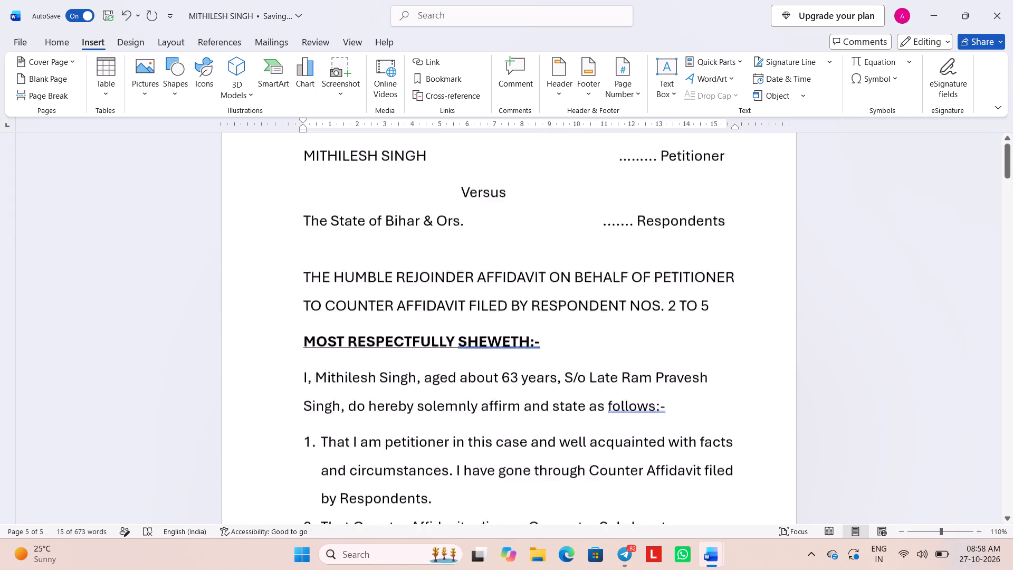
Save the rejoinder affidavit document.
{"action": "scroll", "coordinate": [500, 471], "scroll_direction": "up", "scroll_amount": 7}
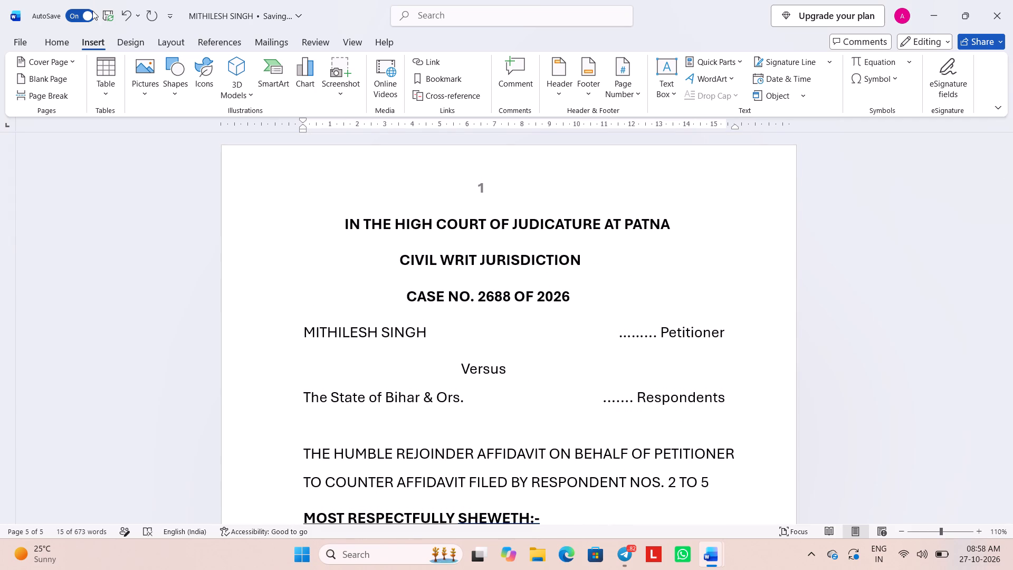